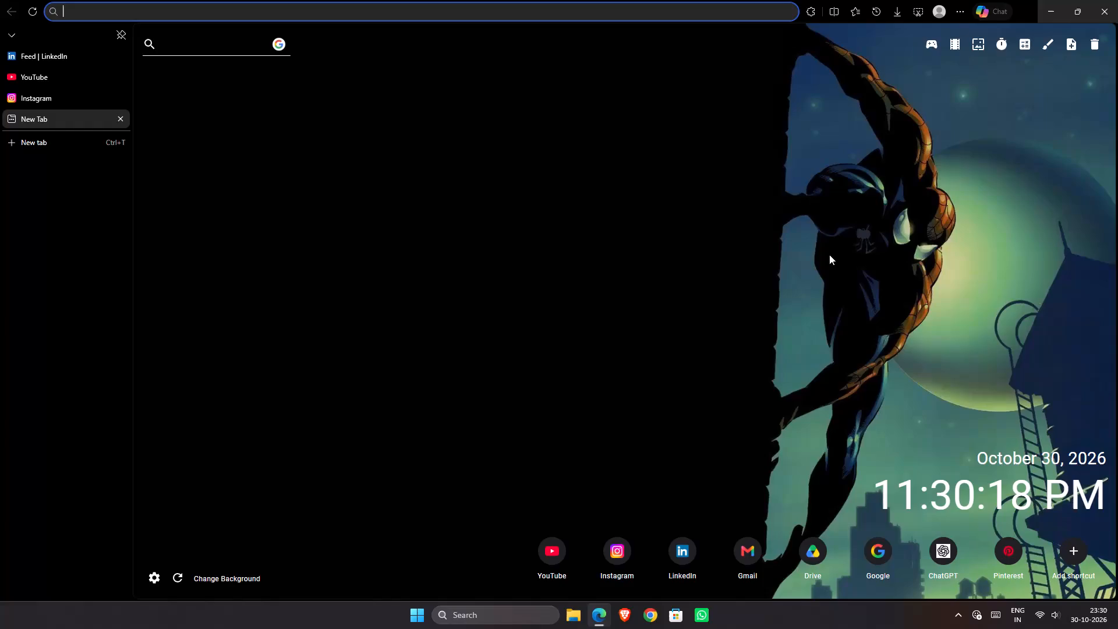
Open Behance, go to your own Behance profile and look over its projects, work experience, links and about section.
{"action": "key", "text": "b"}
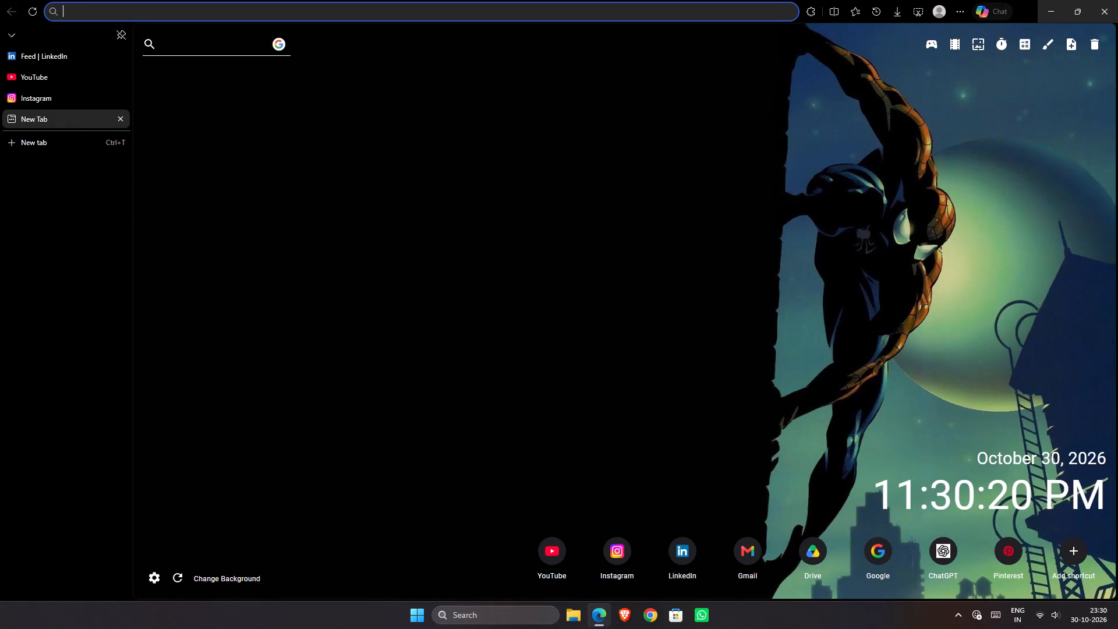
{"action": "key", "text": "e"}
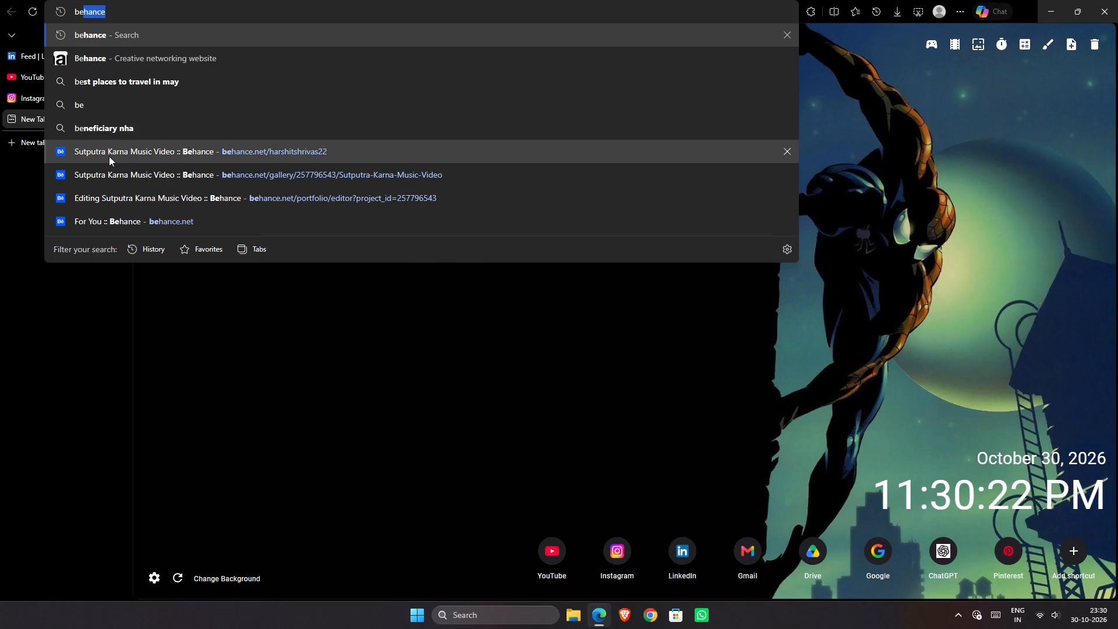
{"action": "left_click", "coordinate": [133, 226]}
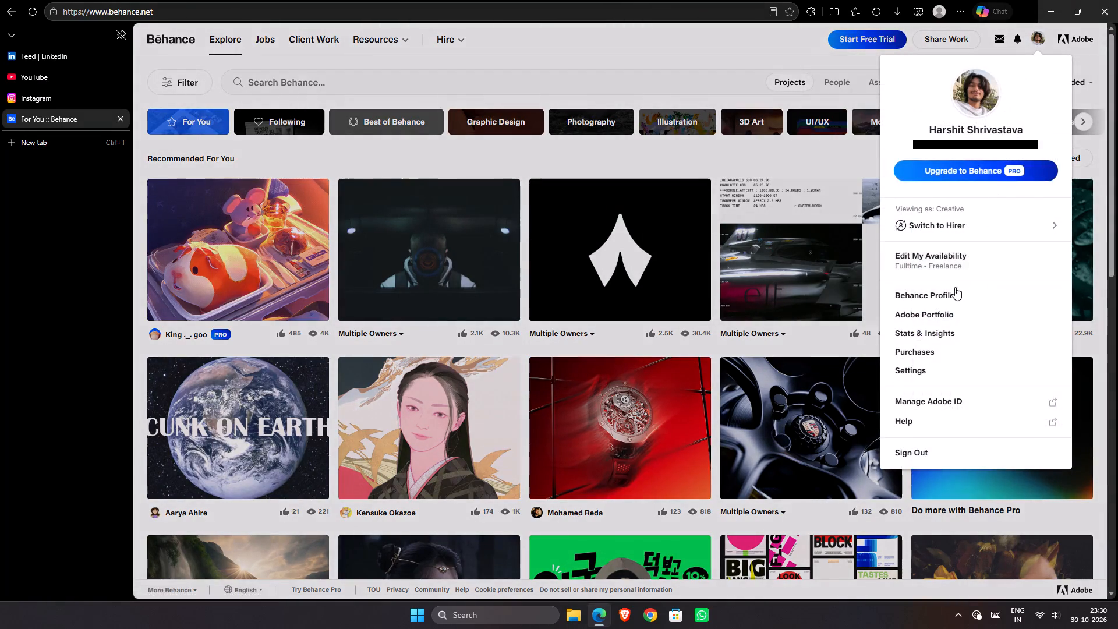
{"action": "left_click", "coordinate": [954, 296]}
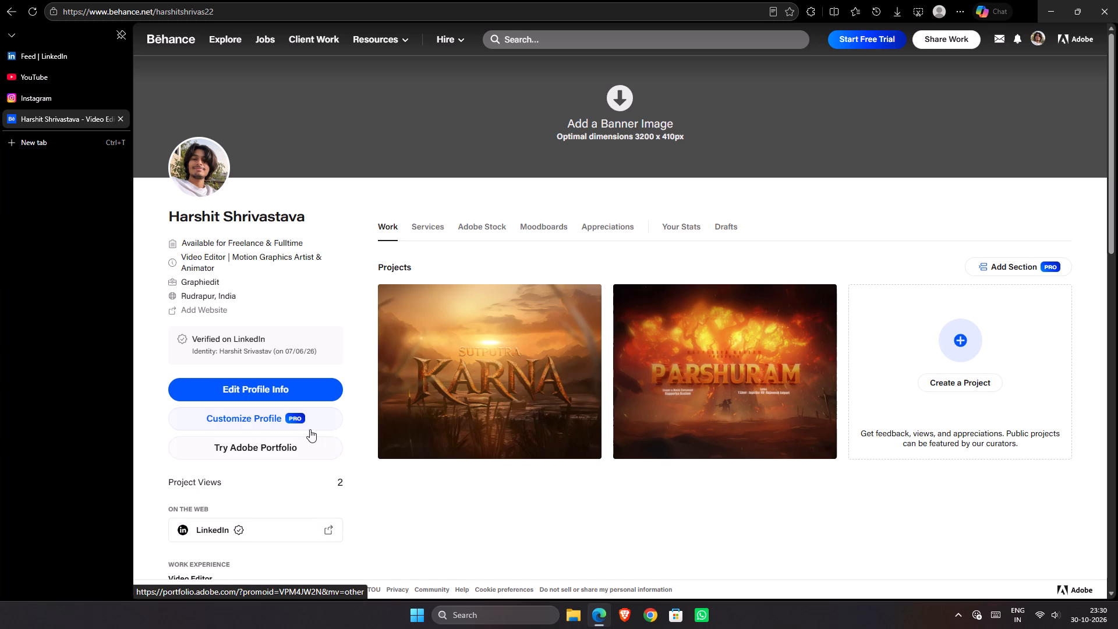
{"action": "scroll", "coordinate": [314, 461], "scroll_direction": "down", "scroll_amount": 3}
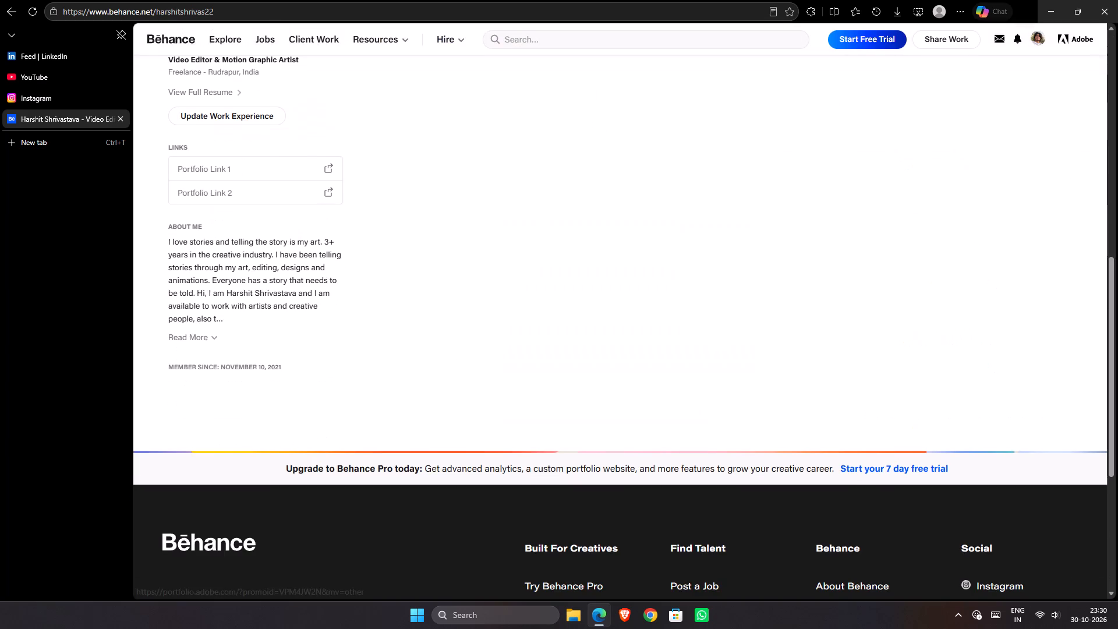
{"action": "scroll", "coordinate": [314, 462], "scroll_direction": "up", "scroll_amount": 3}
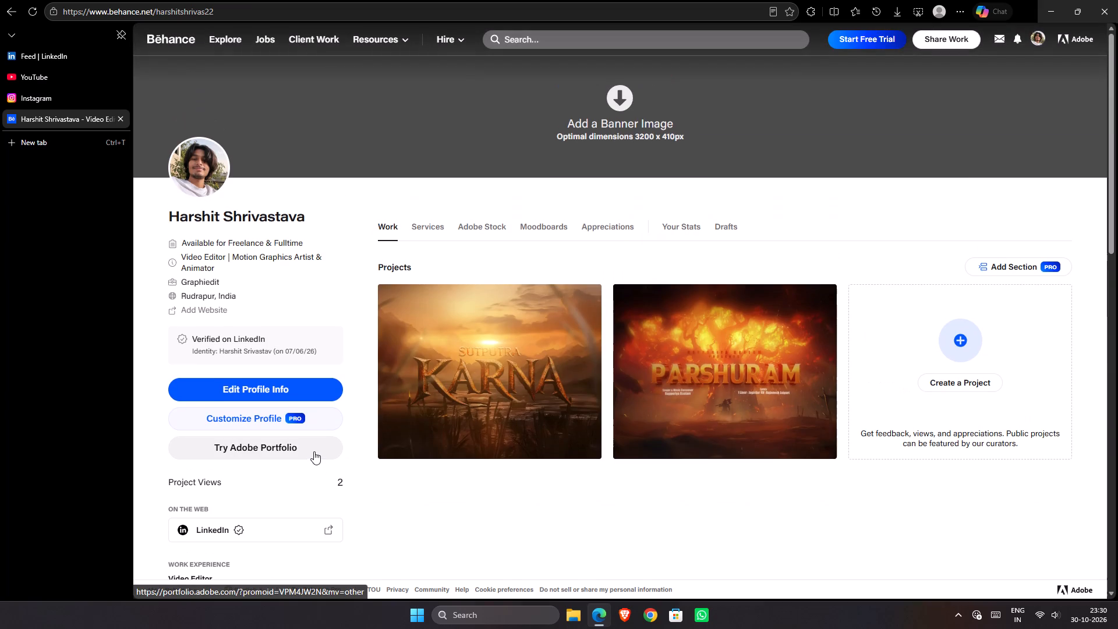
Switch to the open YouTube page and search for "create behance website".
{"action": "left_click", "coordinate": [35, 86]}
{"action": "left_click", "coordinate": [660, 44]}
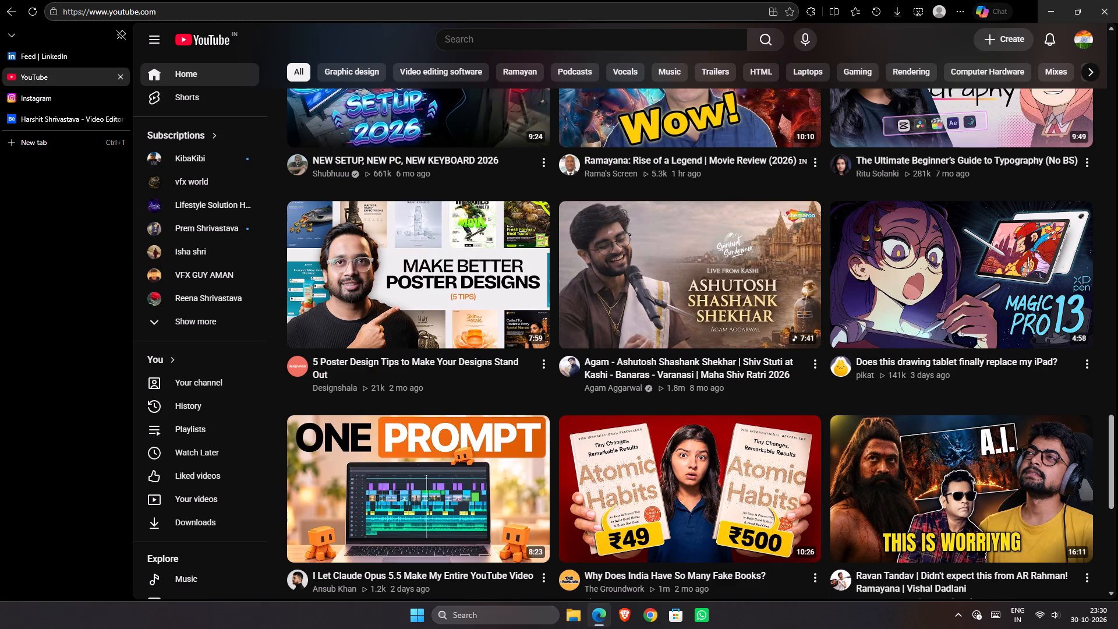
{"action": "left_click", "coordinate": [626, 74]}
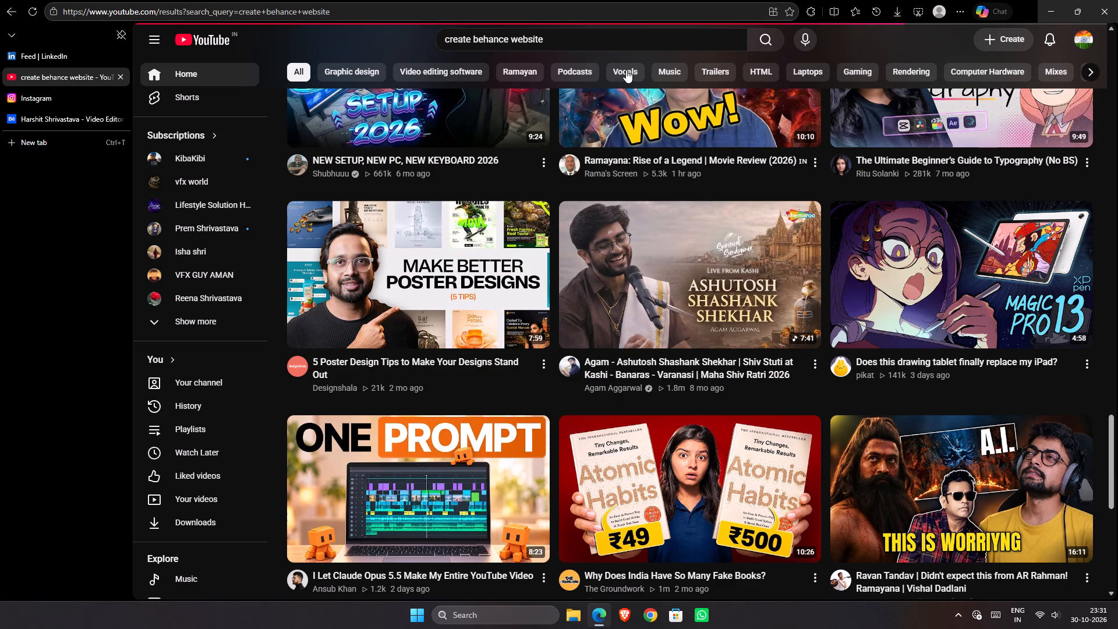
{"action": "scroll", "coordinate": [626, 69], "scroll_direction": "down", "scroll_amount": 1}
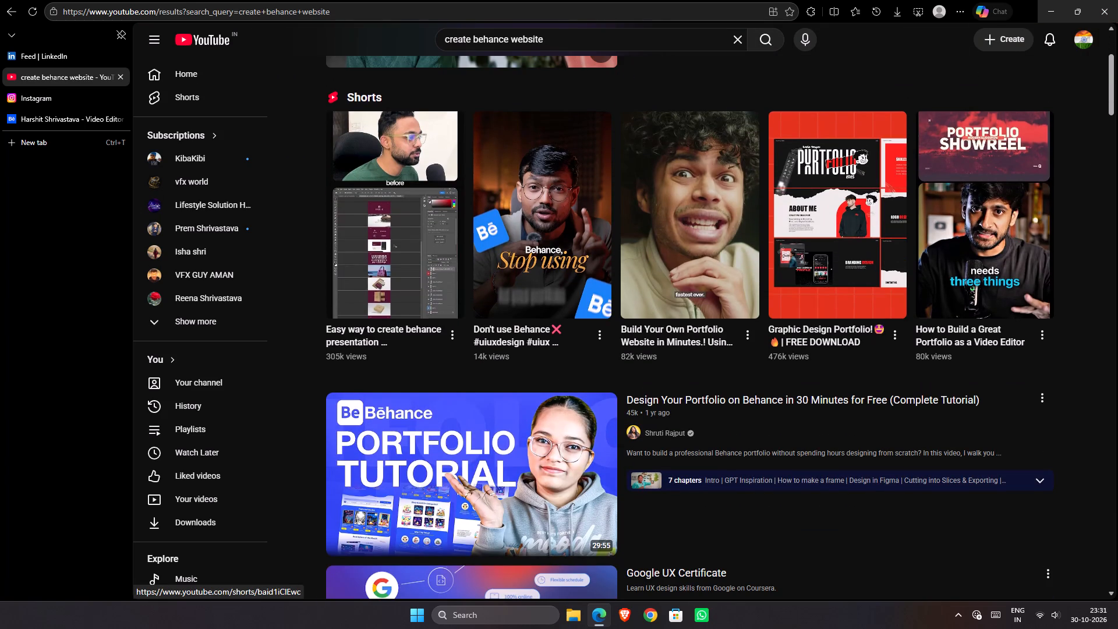
{"action": "scroll", "coordinate": [831, 241], "scroll_direction": "down", "scroll_amount": 1}
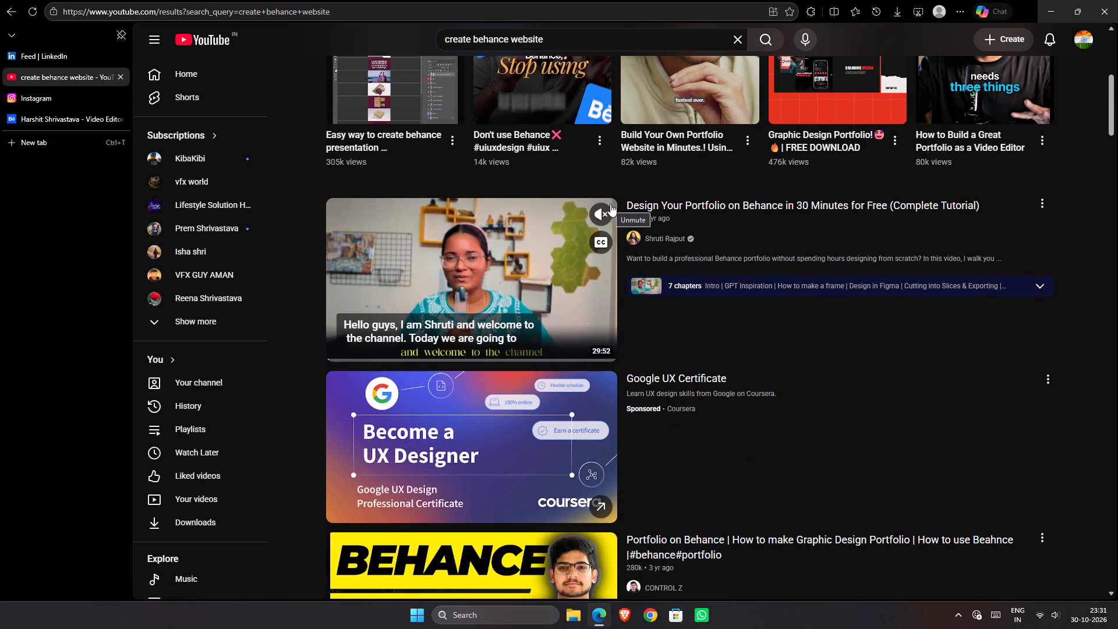
{"action": "left_click", "coordinate": [604, 217]}
{"action": "left_click", "coordinate": [606, 243]}
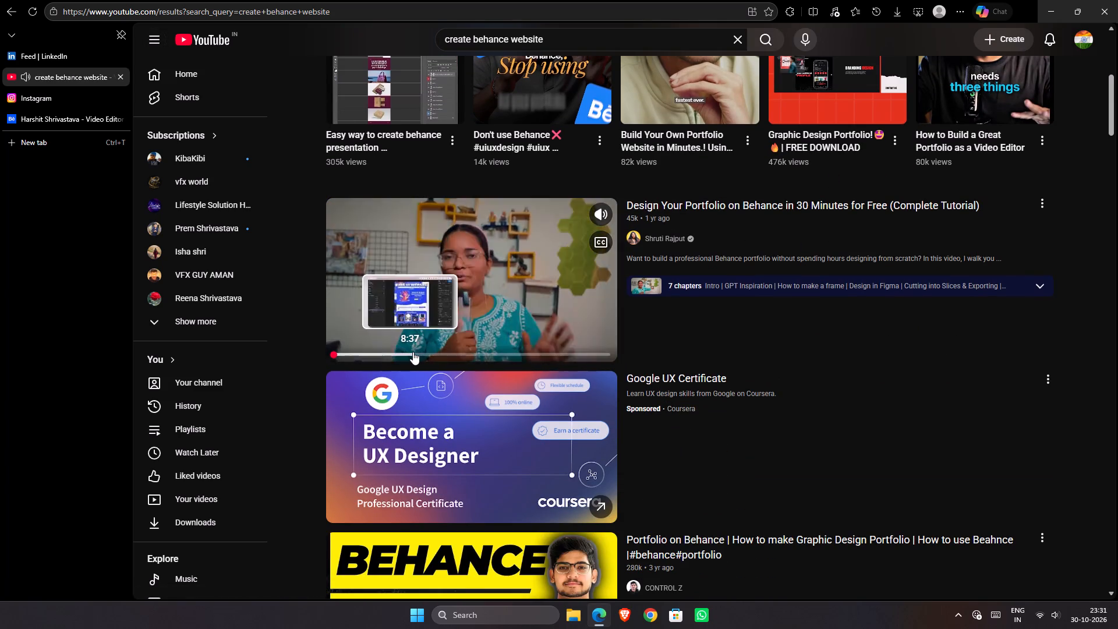
{"action": "left_click", "coordinate": [413, 352]}
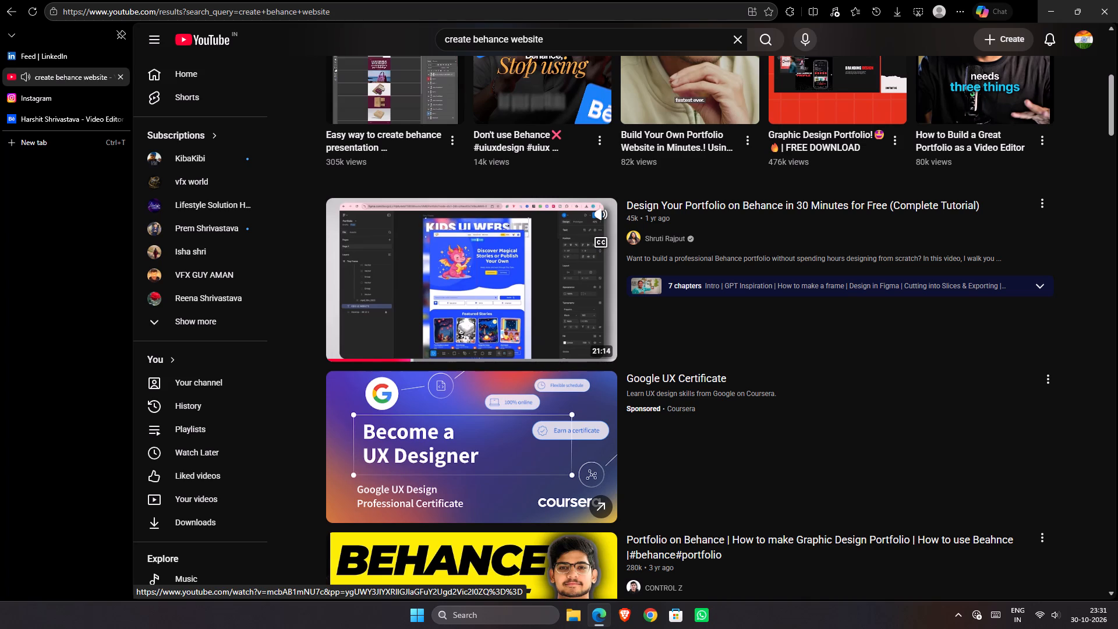
{"action": "left_click", "coordinate": [466, 305]}
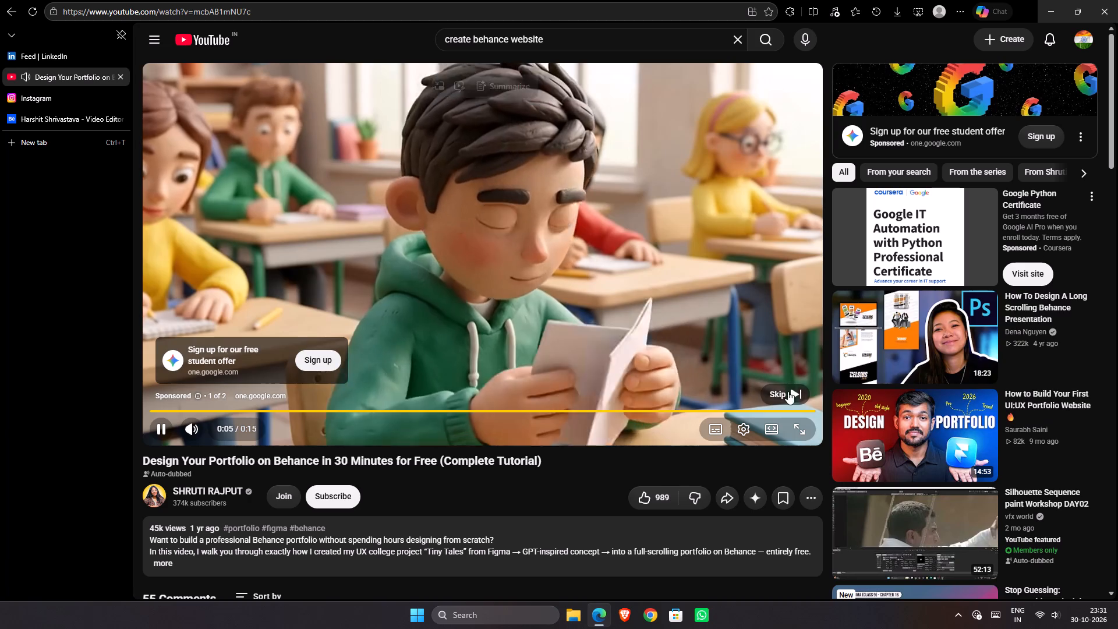
{"action": "left_click", "coordinate": [788, 392]}
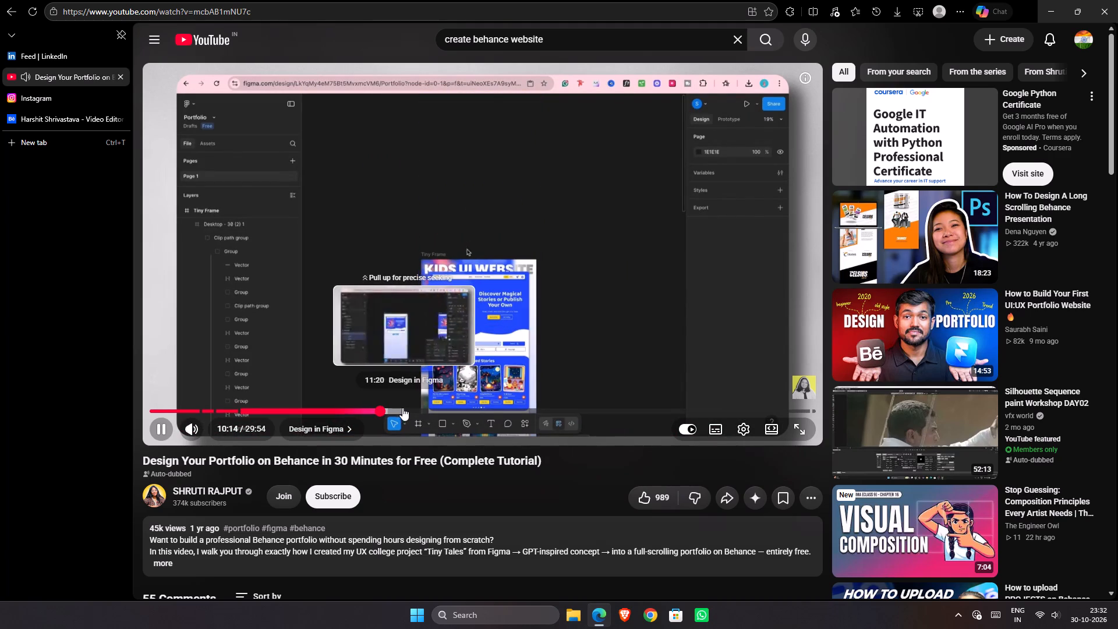
{"action": "left_click", "coordinate": [400, 407]}
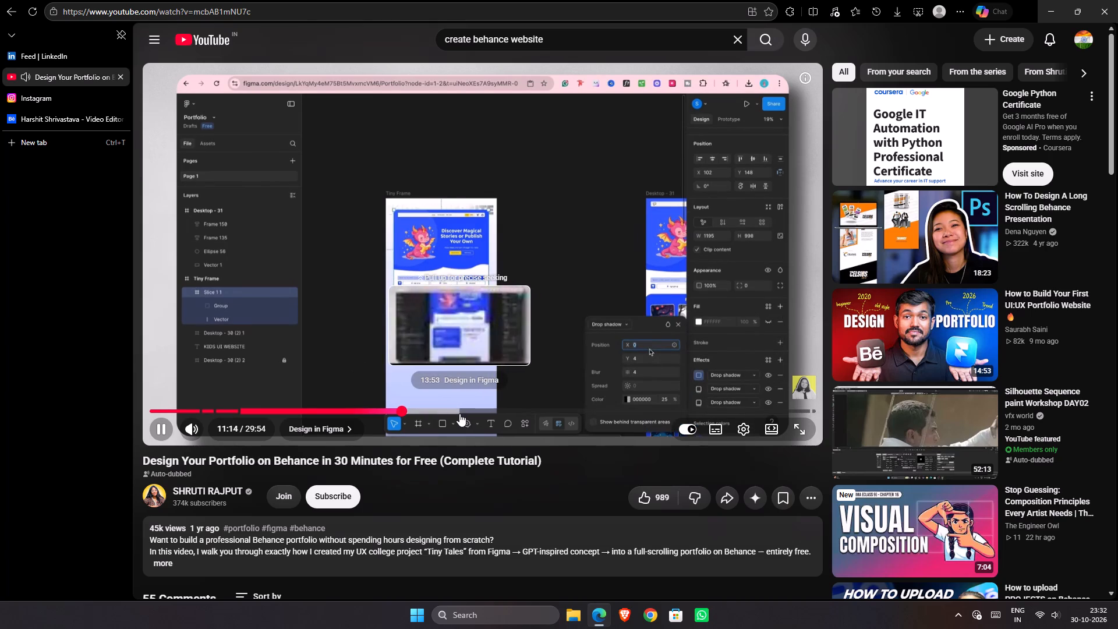
{"action": "right_click_drag", "start_coordinate": [404, 50], "coordinate": [338, 50]}
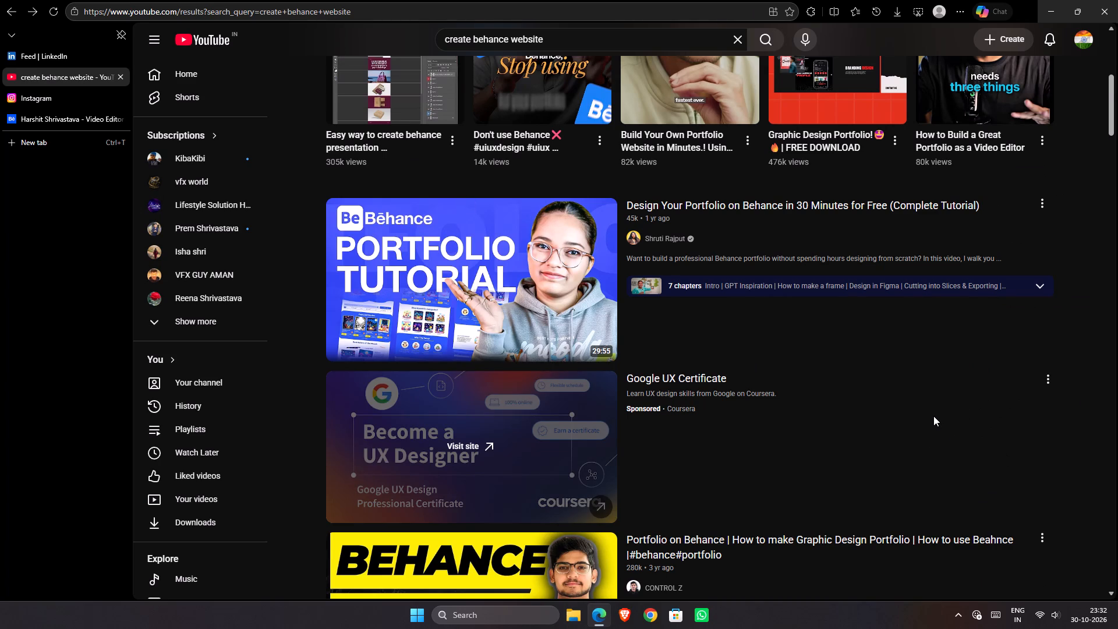
Skim CONTROL Z's "Portfolio on Behance" graphic design portfolio video up to about 19:40 and return to the search results.
{"action": "scroll", "coordinate": [932, 415], "scroll_direction": "down", "scroll_amount": 1}
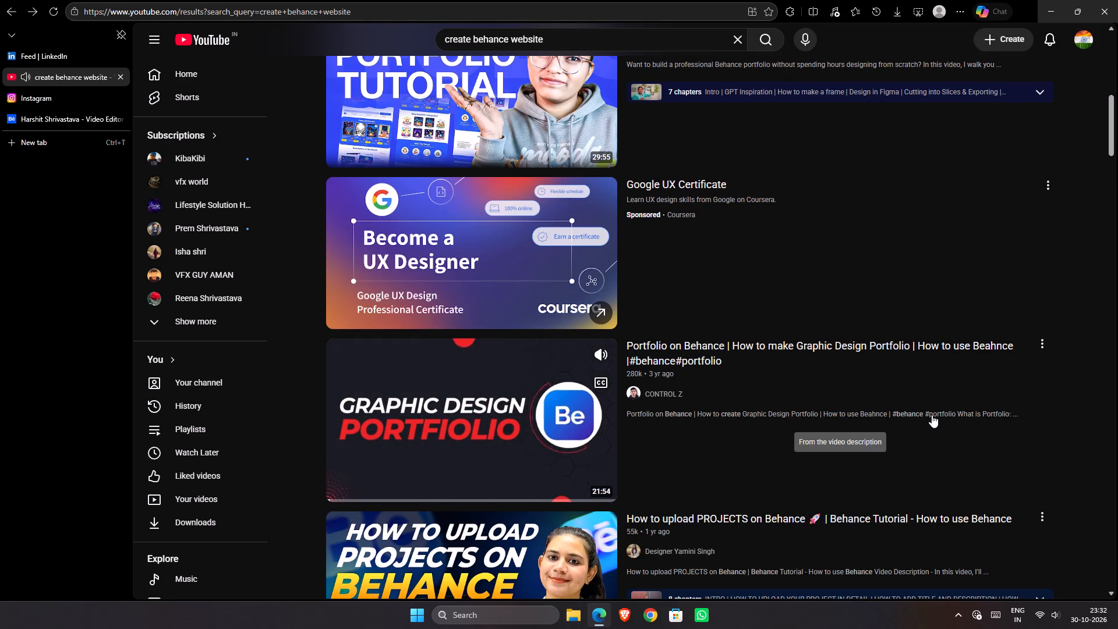
{"action": "left_click", "coordinate": [722, 373]}
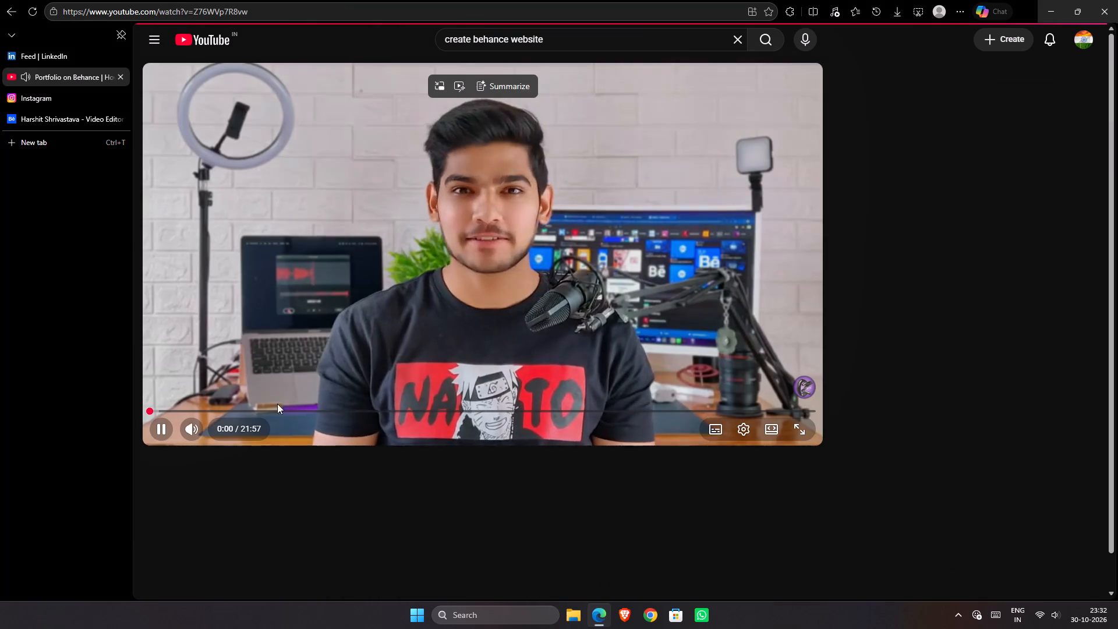
{"action": "left_click", "coordinate": [281, 411]}
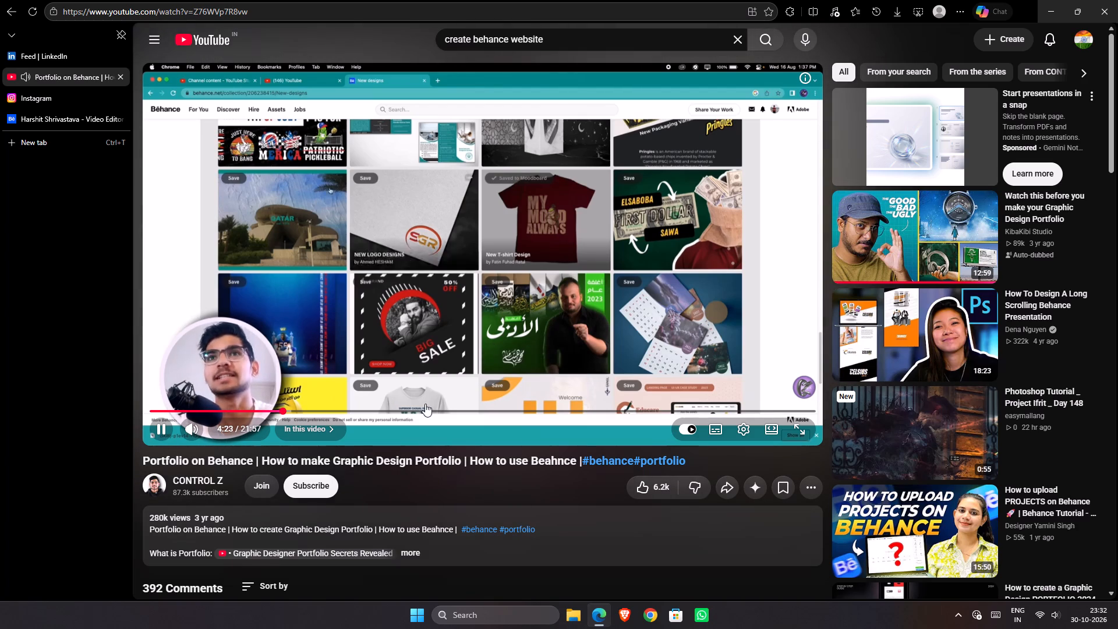
{"action": "left_click", "coordinate": [617, 411]}
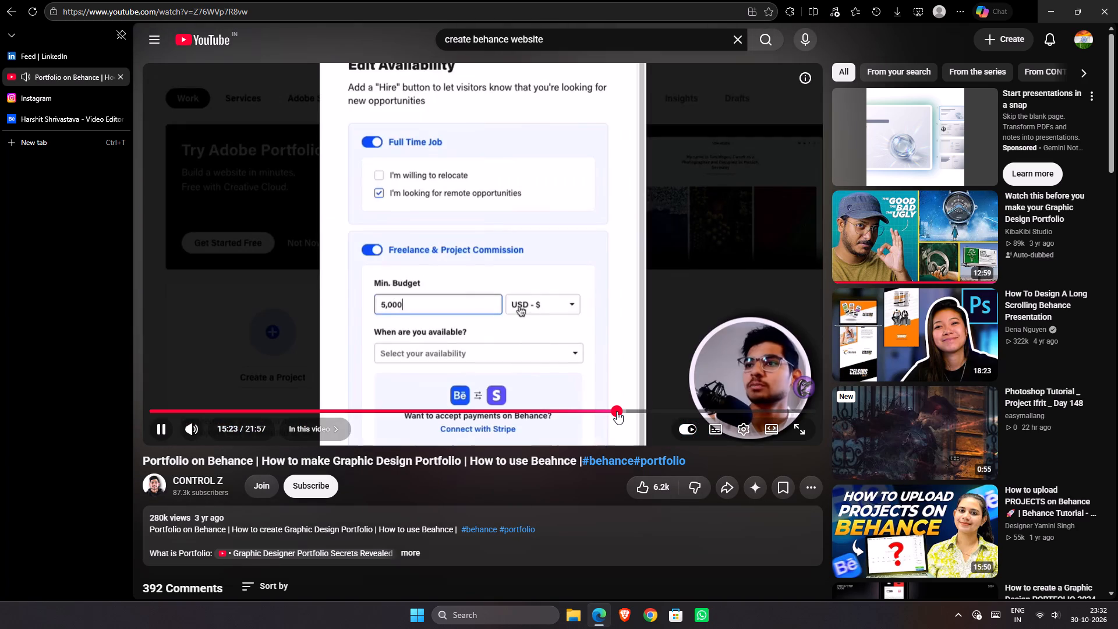
{"action": "left_click", "coordinate": [677, 407]}
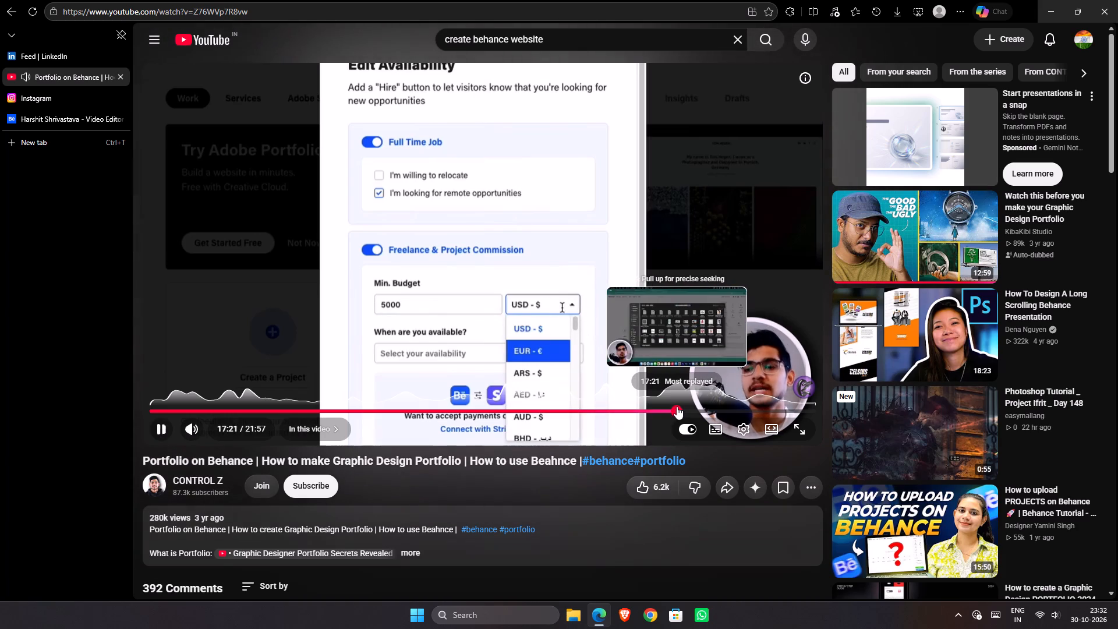
{"action": "left_click", "coordinate": [746, 409]}
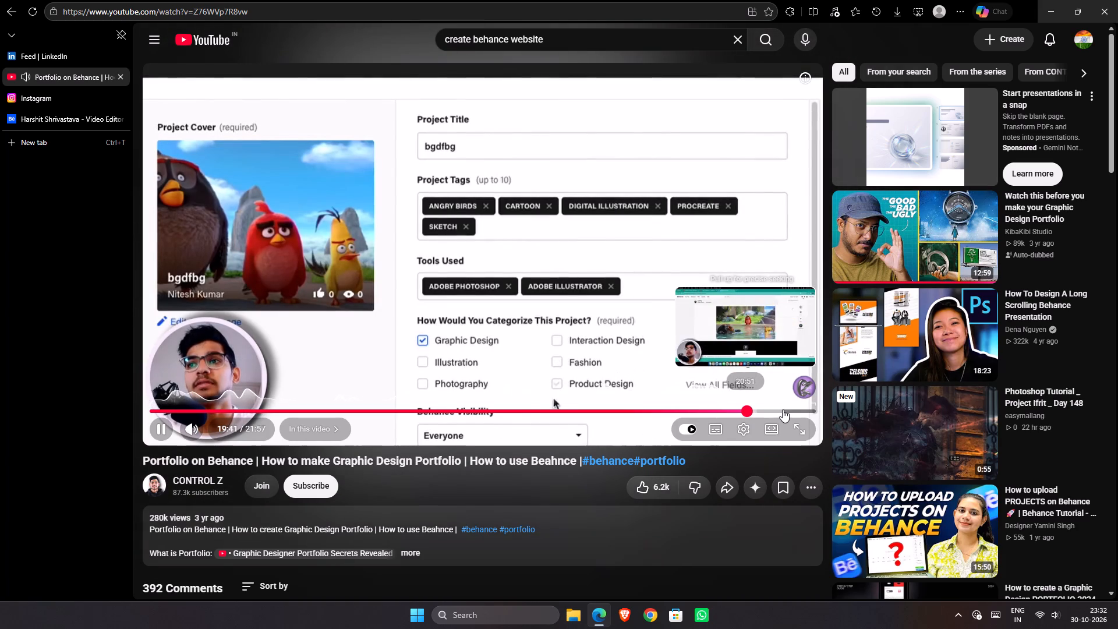
{"action": "right_click_drag", "start_coordinate": [735, 517], "coordinate": [728, 517]}
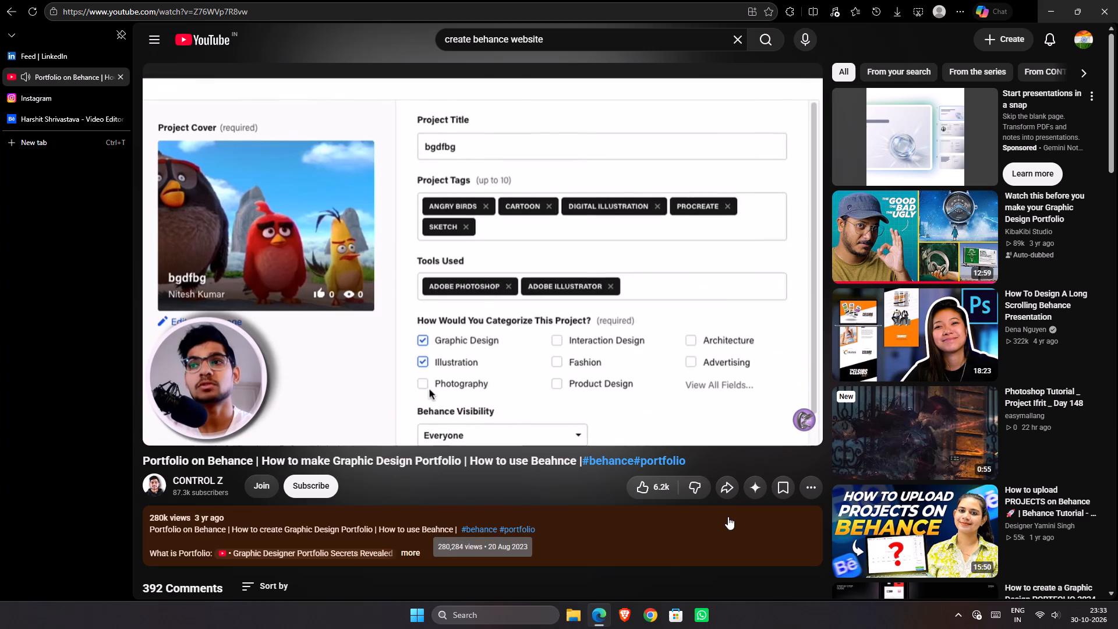
{"action": "right_click_drag", "start_coordinate": [728, 517], "coordinate": [717, 516]}
Examine the remaining video and Shorts results for other Behance portfolio tutorials.
{"action": "scroll", "coordinate": [720, 507], "scroll_direction": "down", "scroll_amount": 1}
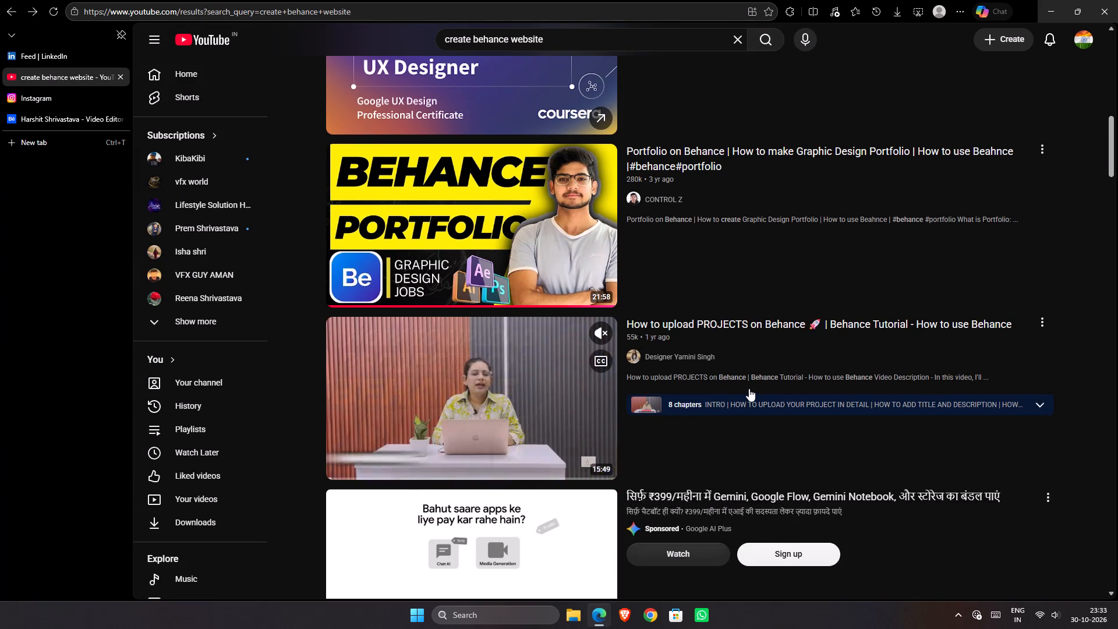
{"action": "scroll", "coordinate": [749, 388], "scroll_direction": "down", "scroll_amount": 5}
{"action": "scroll", "coordinate": [749, 388], "scroll_direction": "up", "scroll_amount": 2}
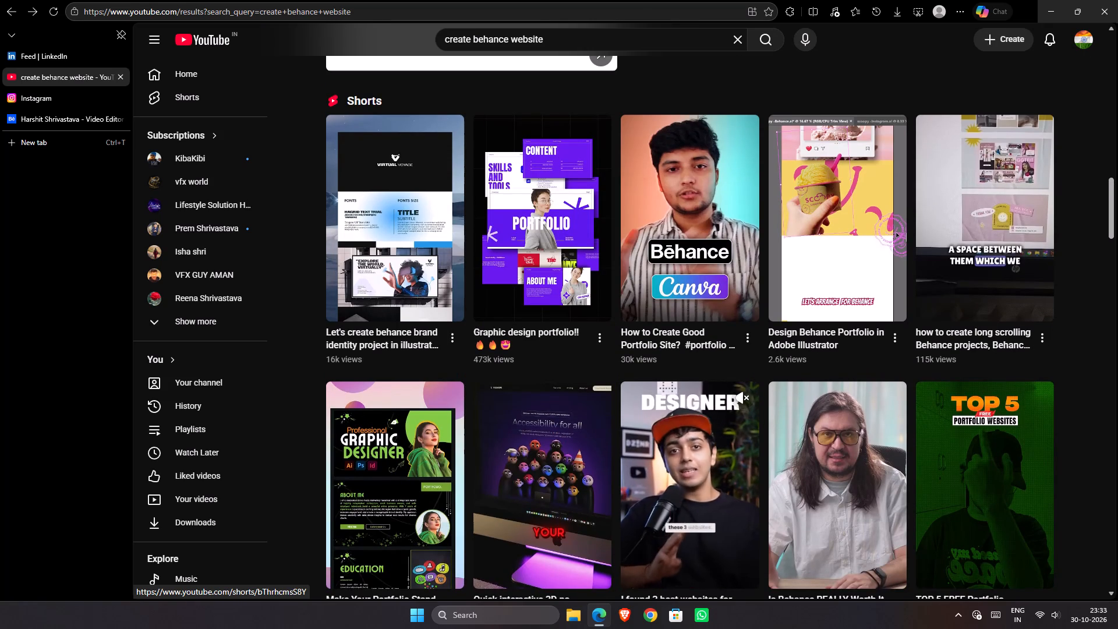
{"action": "scroll", "coordinate": [749, 388], "scroll_direction": "down", "scroll_amount": 2}
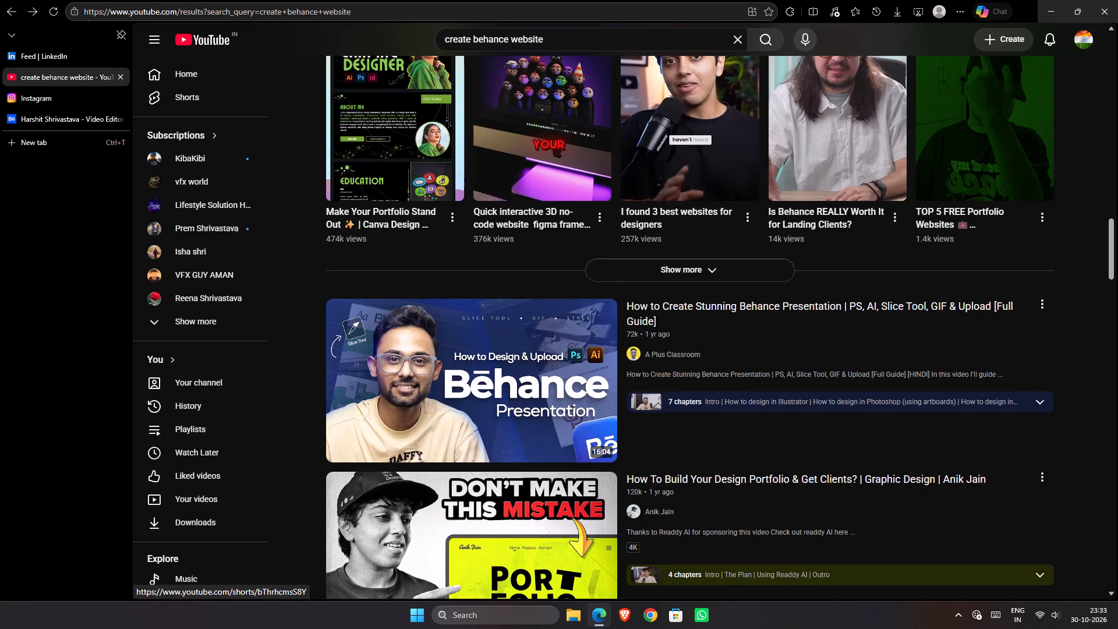
{"action": "scroll", "coordinate": [749, 388], "scroll_direction": "down", "scroll_amount": 1}
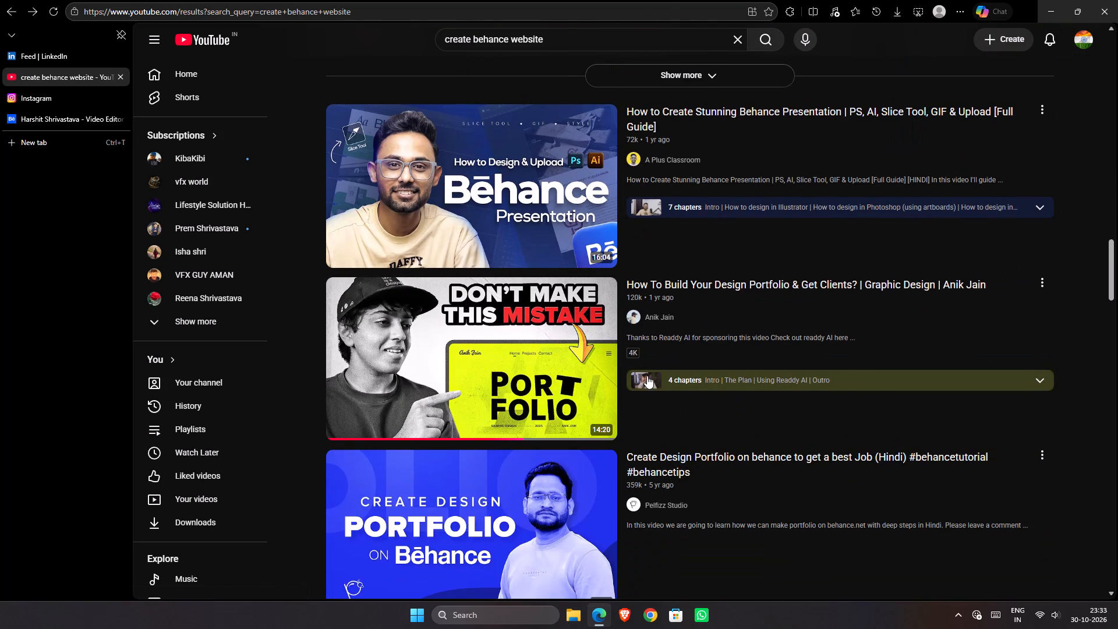
{"action": "scroll", "coordinate": [642, 376], "scroll_direction": "down", "scroll_amount": 2}
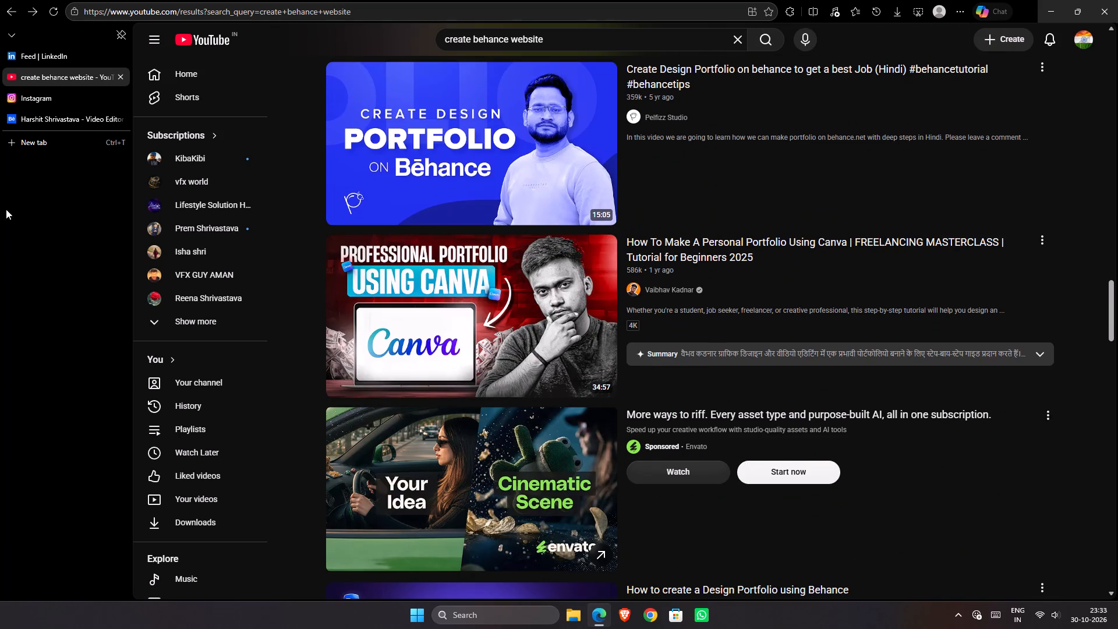
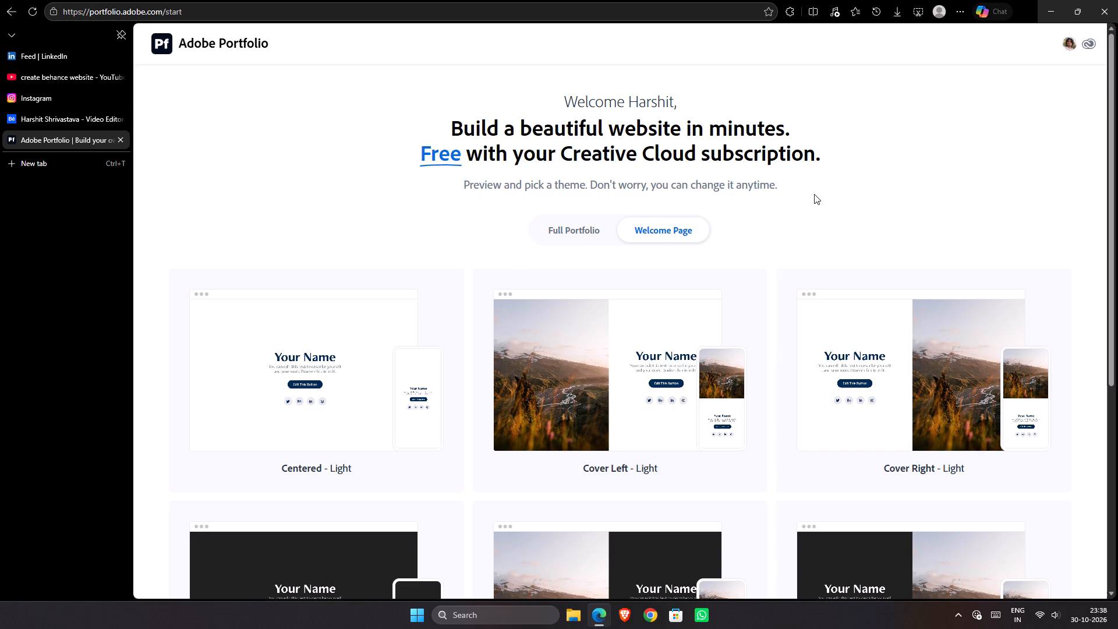
{"action": "left_click", "coordinate": [592, 240]}
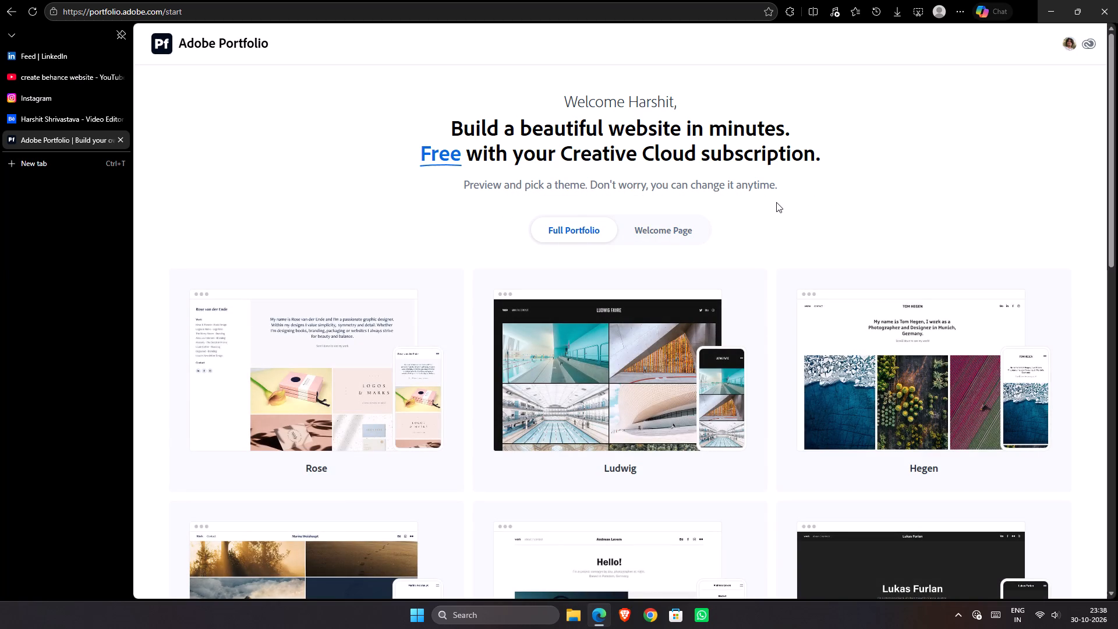
{"action": "scroll", "coordinate": [776, 202], "scroll_direction": "down", "scroll_amount": 1}
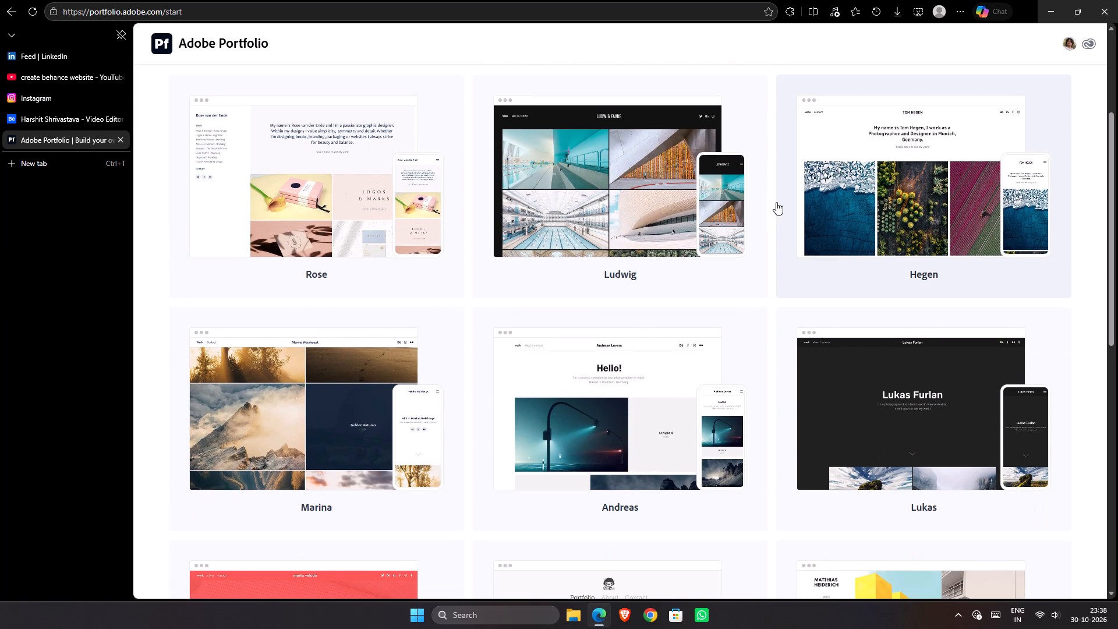
{"action": "scroll", "coordinate": [776, 202], "scroll_direction": "down", "scroll_amount": 3}
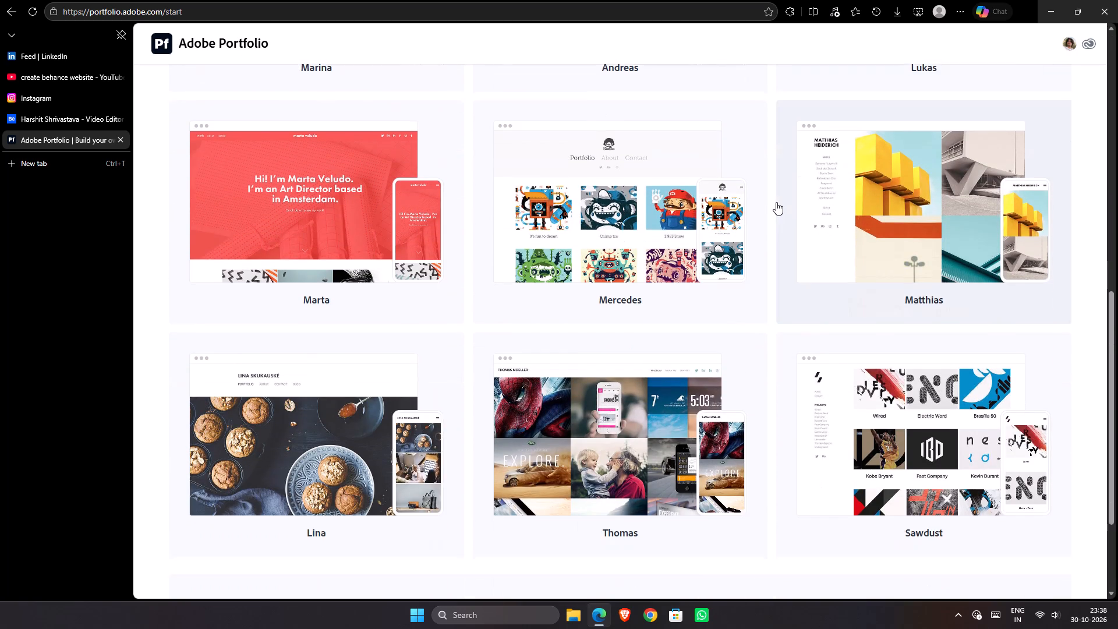
{"action": "scroll", "coordinate": [776, 202], "scroll_direction": "up", "scroll_amount": 1}
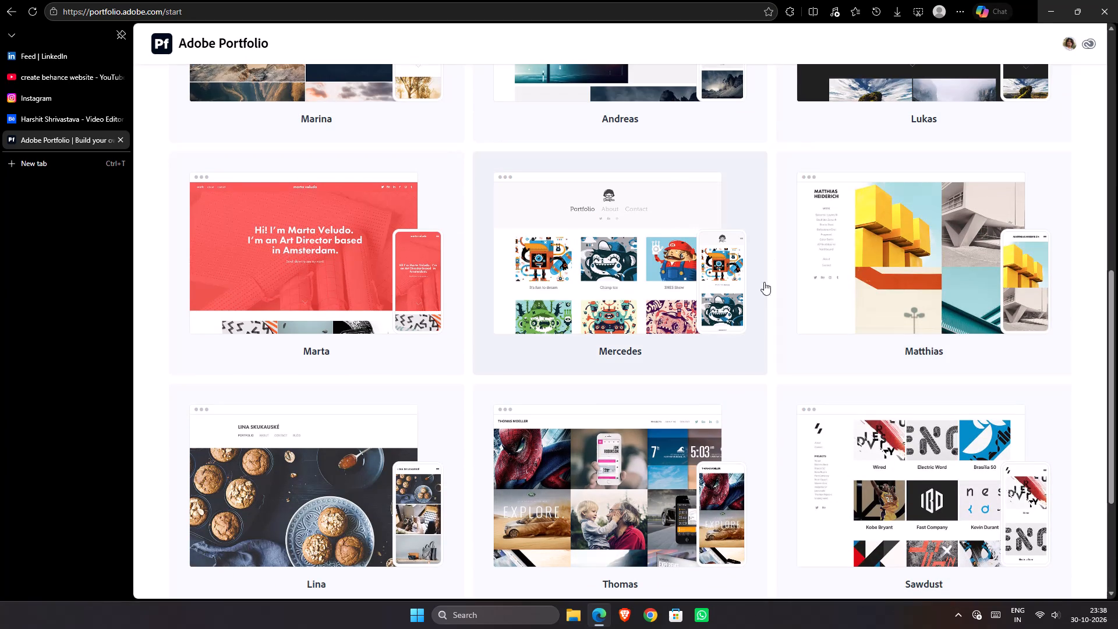
{"action": "scroll", "coordinate": [603, 398], "scroll_direction": "down", "scroll_amount": 1}
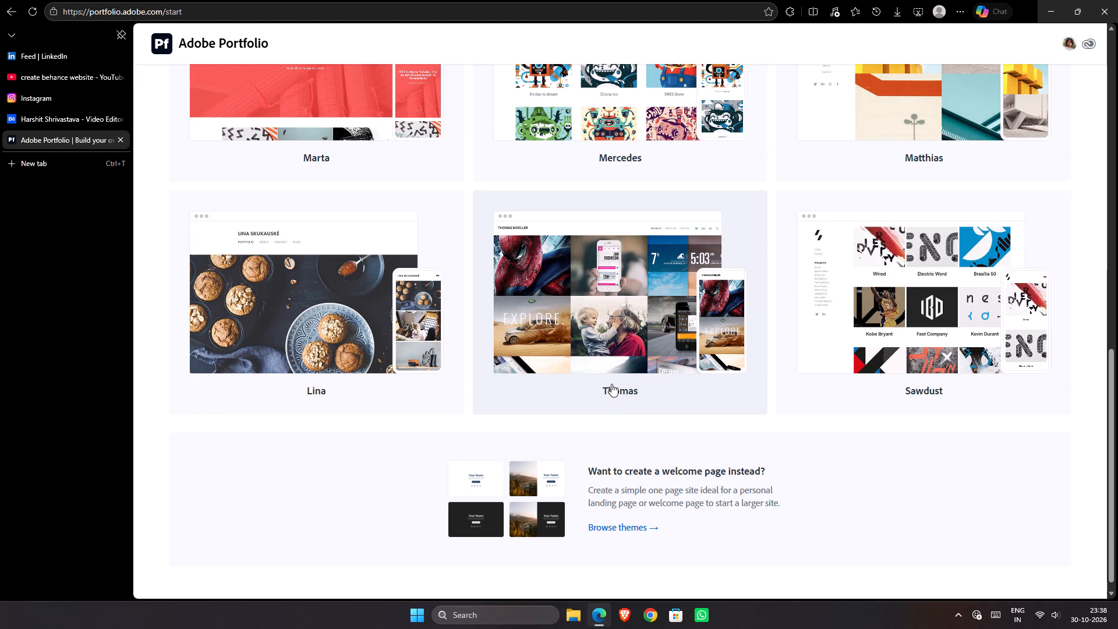
{"action": "scroll", "coordinate": [611, 384], "scroll_direction": "up", "scroll_amount": 2}
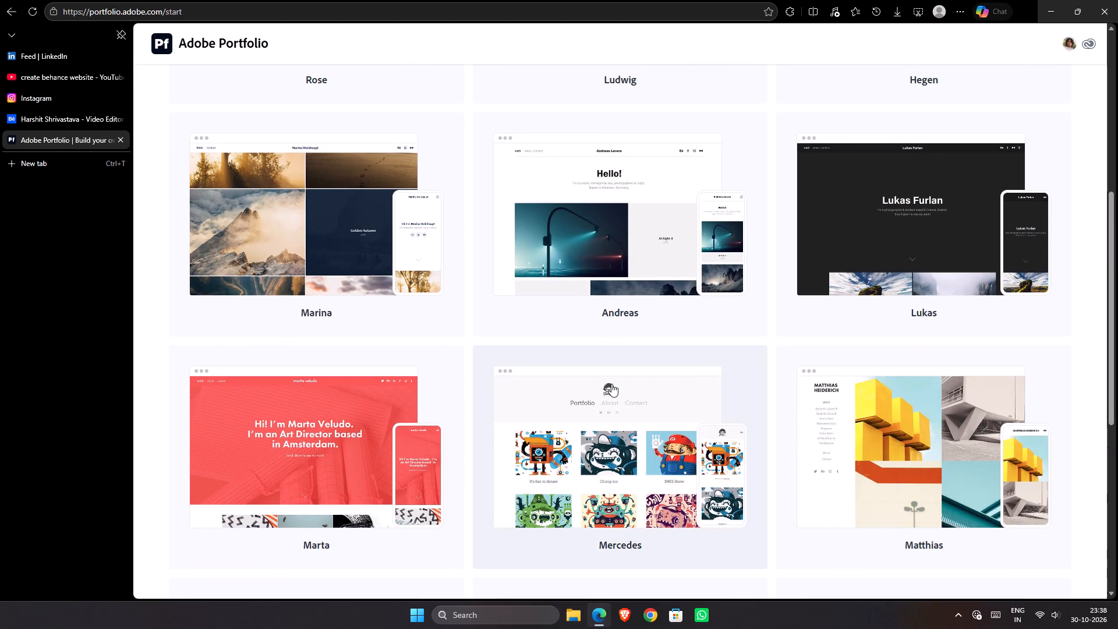
{"action": "scroll", "coordinate": [612, 383], "scroll_direction": "up", "scroll_amount": 1}
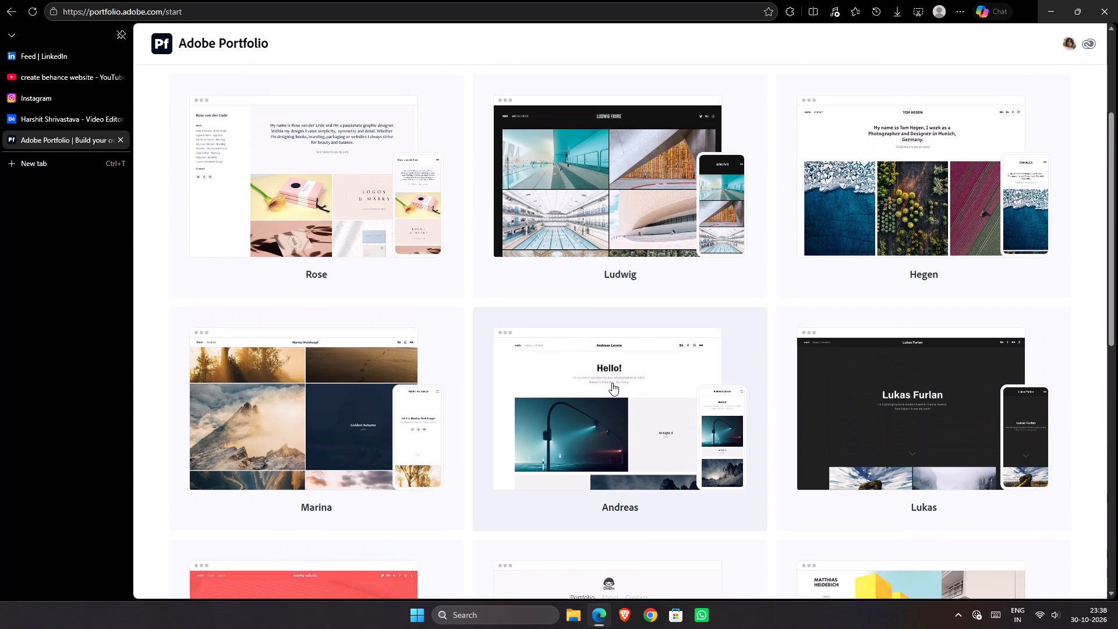
{"action": "scroll", "coordinate": [612, 383], "scroll_direction": "up", "scroll_amount": 1}
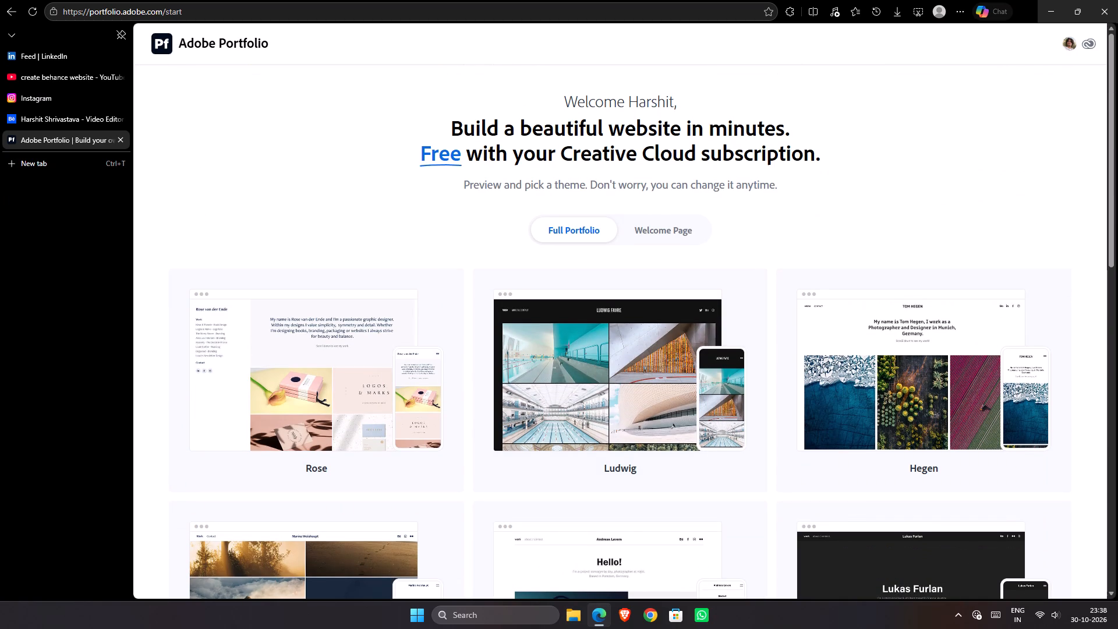
Create the site with the Centered - Dark theme from the Welcome Page themes.
{"action": "left_click", "coordinate": [659, 222]}
{"action": "scroll", "coordinate": [391, 458], "scroll_direction": "down", "scroll_amount": 2}
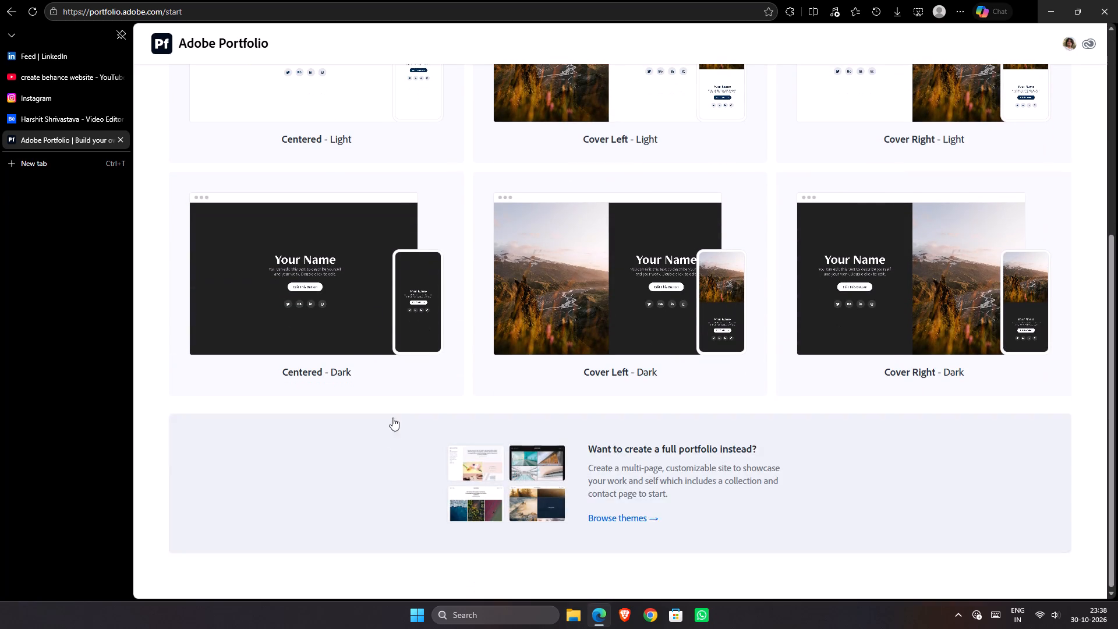
{"action": "left_click", "coordinate": [363, 281]}
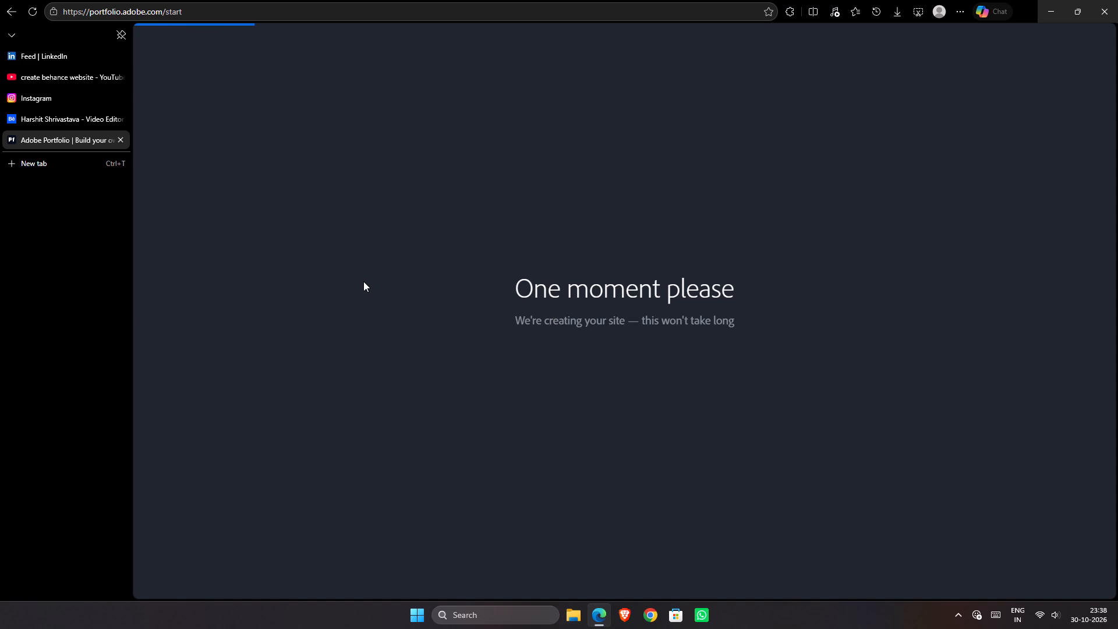
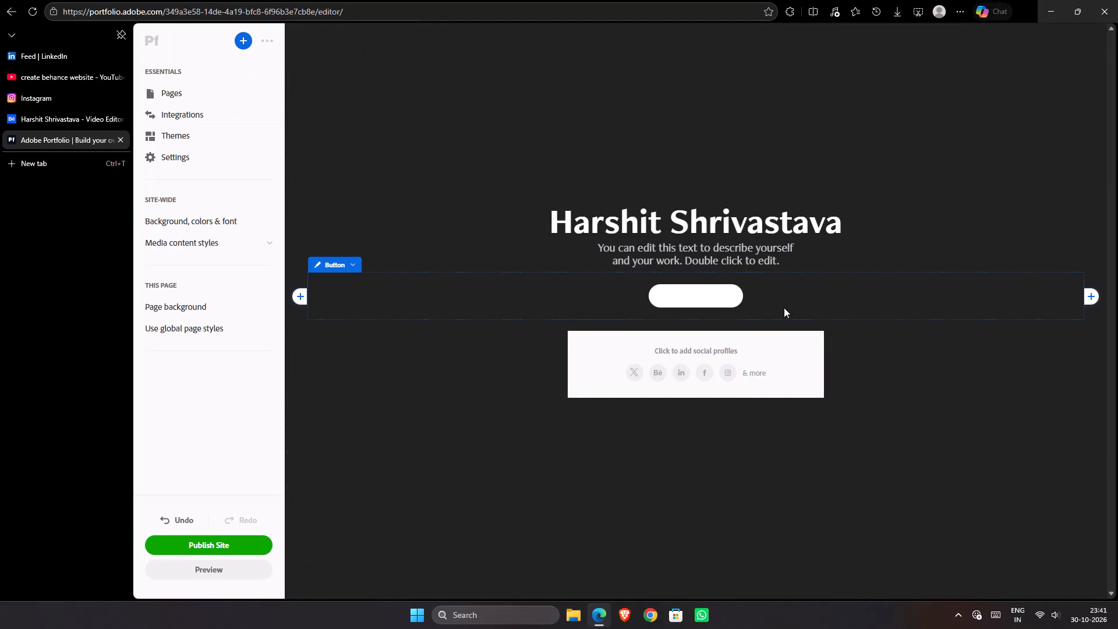
Open the editing options of the button below the description and select its placeholder text.
{"action": "left_click", "coordinate": [722, 292]}
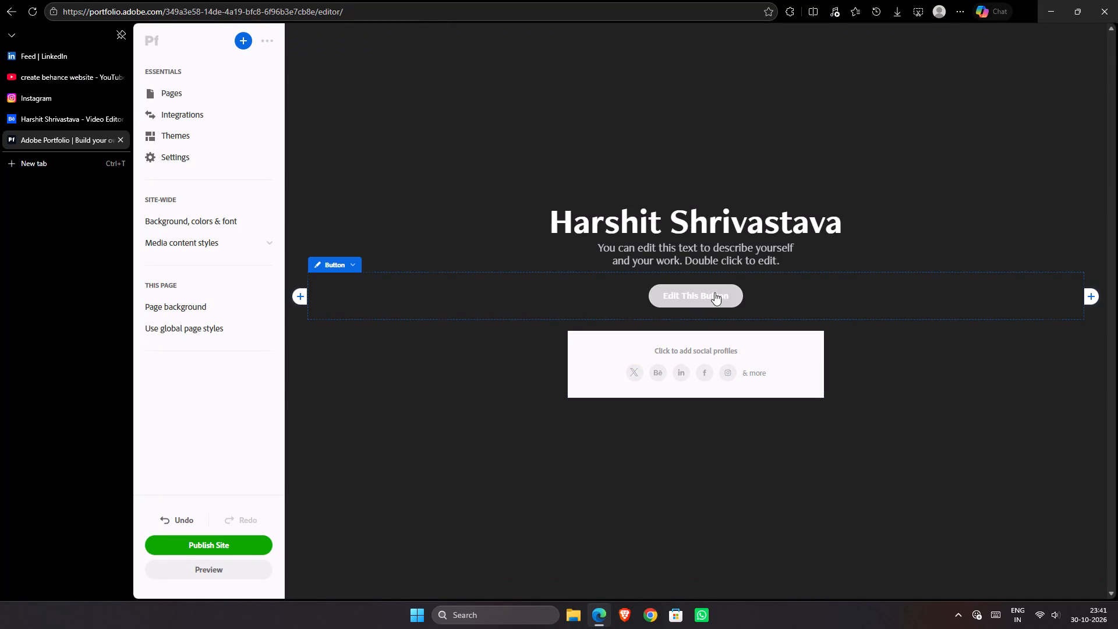
{"action": "left_click", "coordinate": [714, 292]}
{"action": "double_click", "coordinate": [690, 296]}
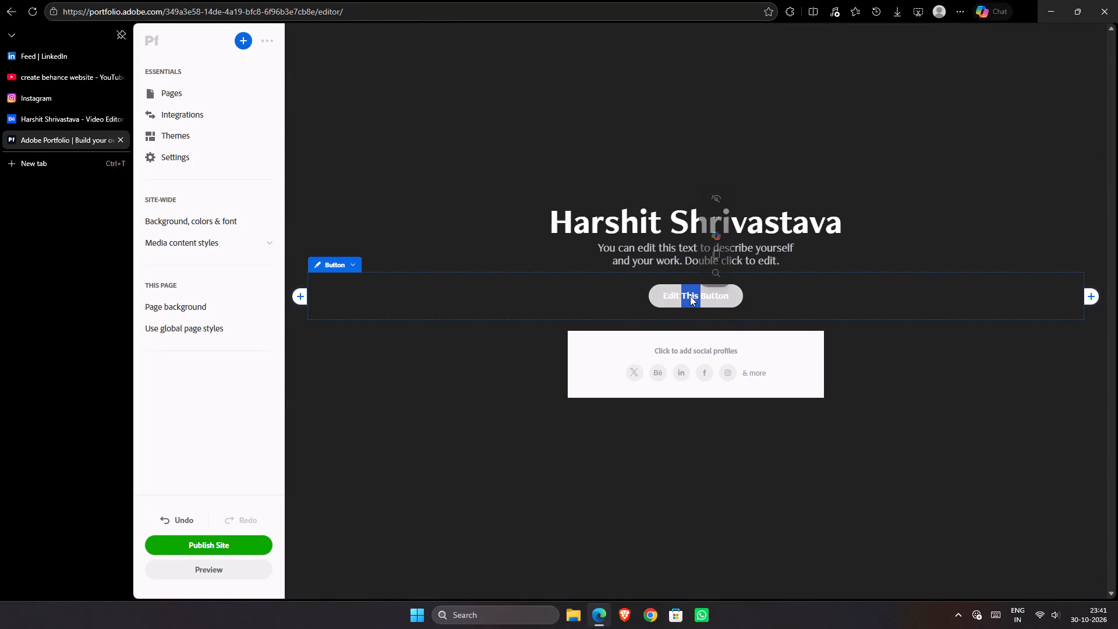
{"action": "left_click", "coordinate": [705, 304]}
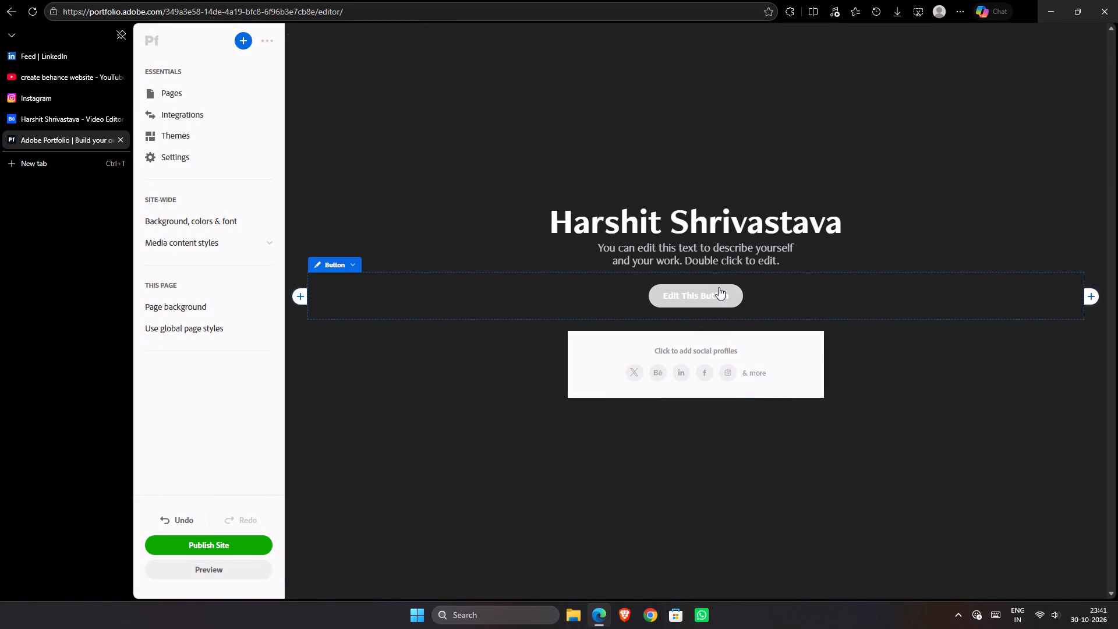
{"action": "left_click", "coordinate": [320, 267]}
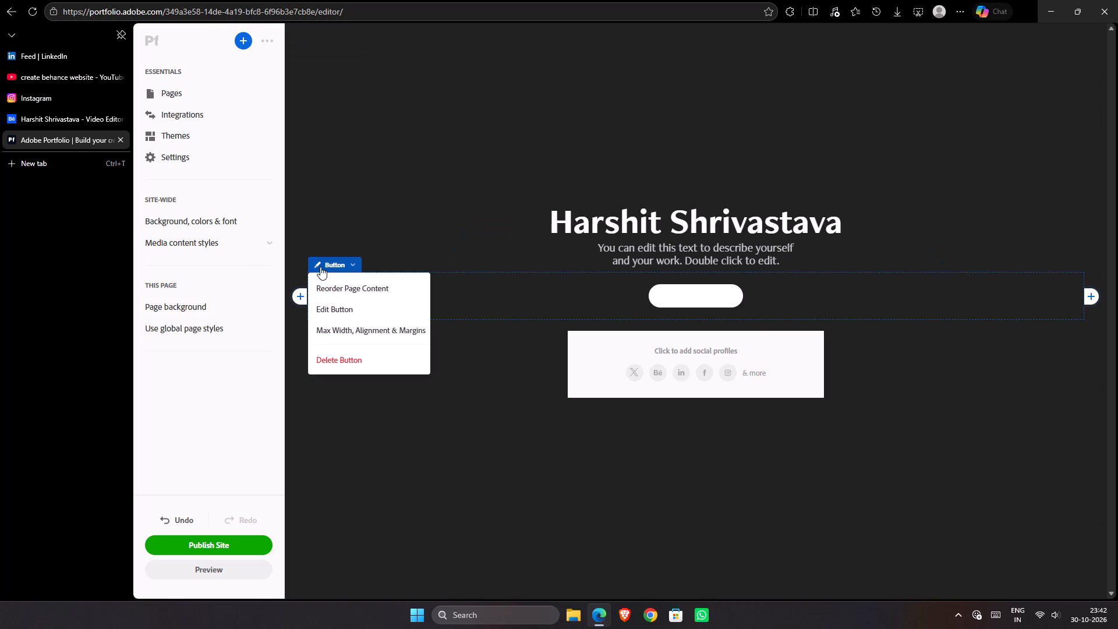
{"action": "left_click", "coordinate": [345, 308]}
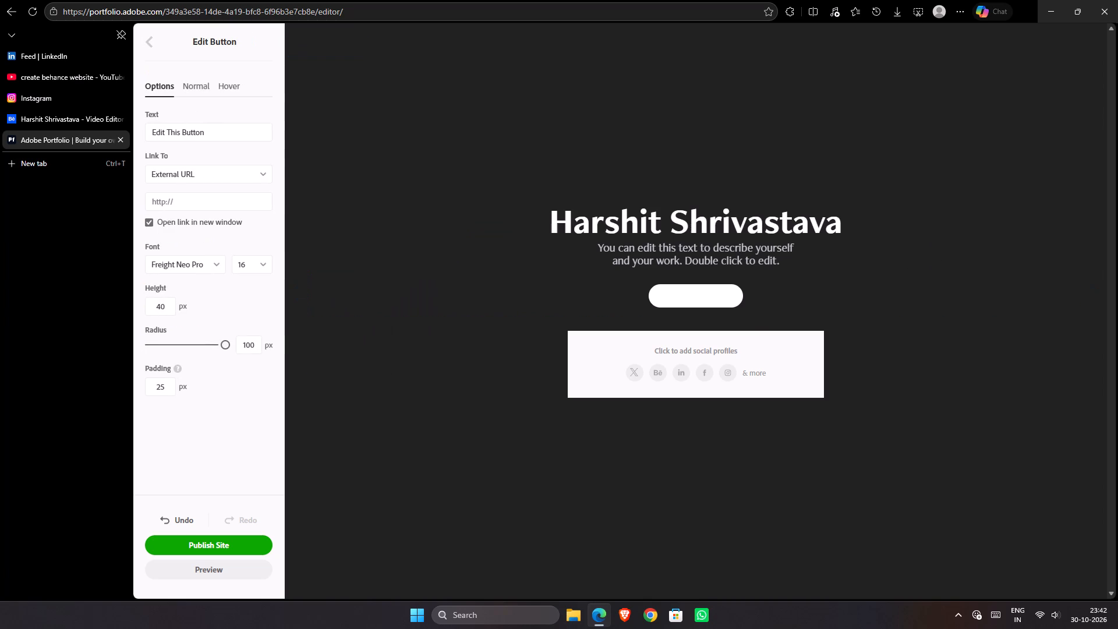
{"action": "left_click", "coordinate": [240, 126]}
{"action": "left_click_drag", "start_coordinate": [221, 136], "coordinate": [83, 133]}
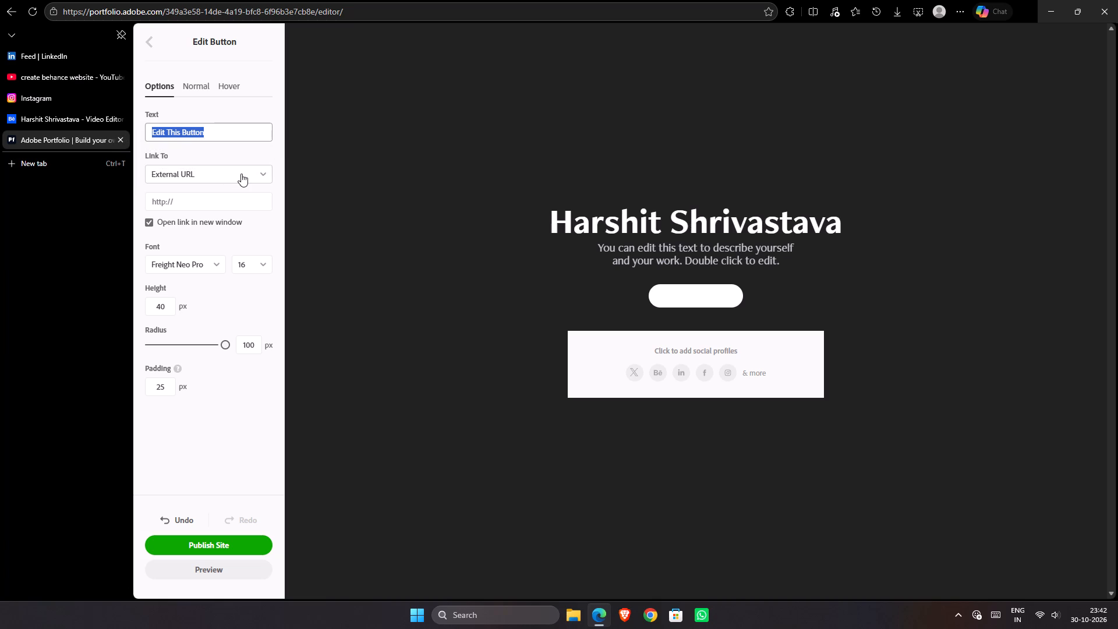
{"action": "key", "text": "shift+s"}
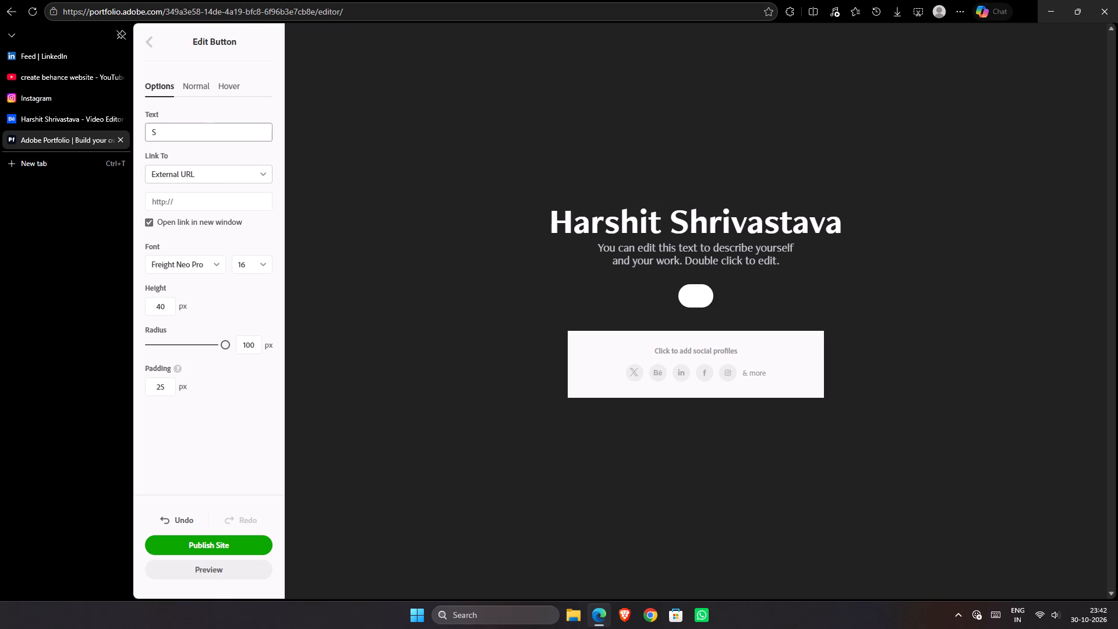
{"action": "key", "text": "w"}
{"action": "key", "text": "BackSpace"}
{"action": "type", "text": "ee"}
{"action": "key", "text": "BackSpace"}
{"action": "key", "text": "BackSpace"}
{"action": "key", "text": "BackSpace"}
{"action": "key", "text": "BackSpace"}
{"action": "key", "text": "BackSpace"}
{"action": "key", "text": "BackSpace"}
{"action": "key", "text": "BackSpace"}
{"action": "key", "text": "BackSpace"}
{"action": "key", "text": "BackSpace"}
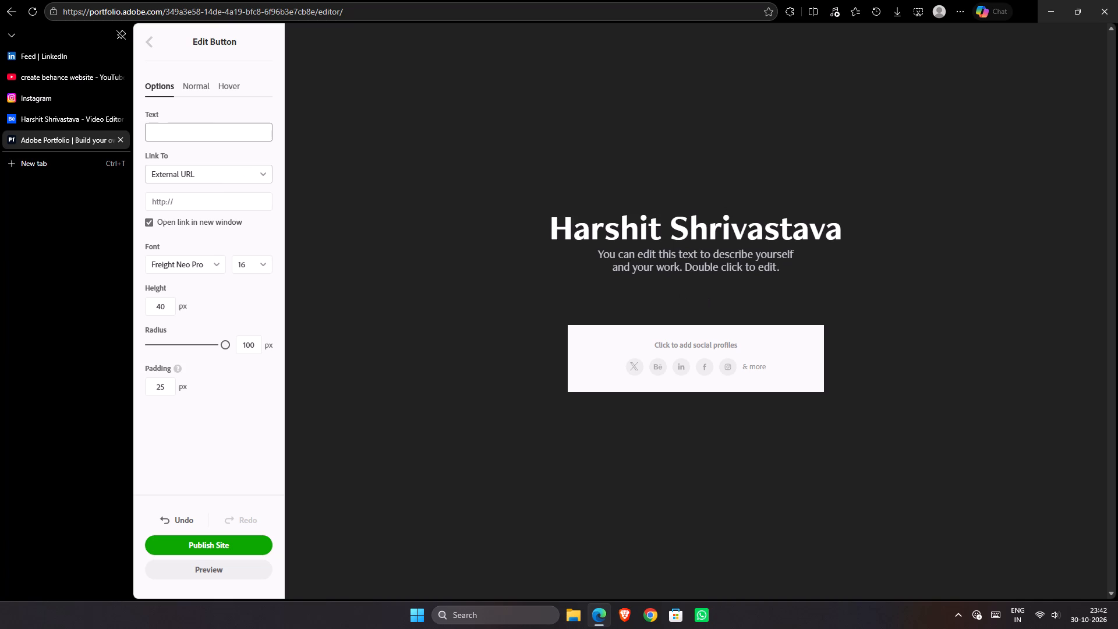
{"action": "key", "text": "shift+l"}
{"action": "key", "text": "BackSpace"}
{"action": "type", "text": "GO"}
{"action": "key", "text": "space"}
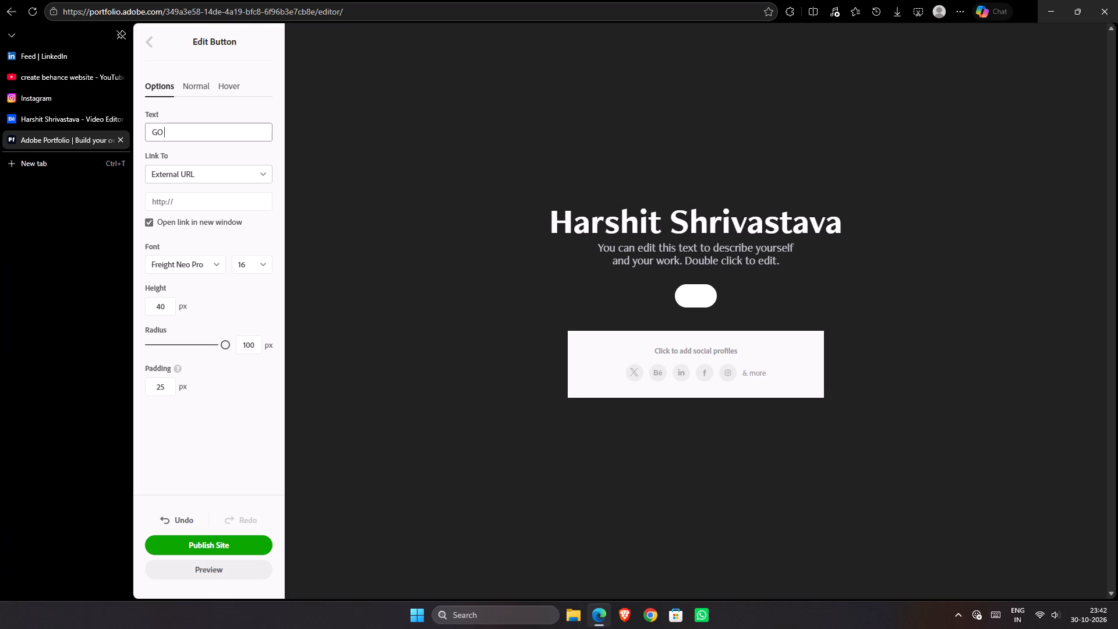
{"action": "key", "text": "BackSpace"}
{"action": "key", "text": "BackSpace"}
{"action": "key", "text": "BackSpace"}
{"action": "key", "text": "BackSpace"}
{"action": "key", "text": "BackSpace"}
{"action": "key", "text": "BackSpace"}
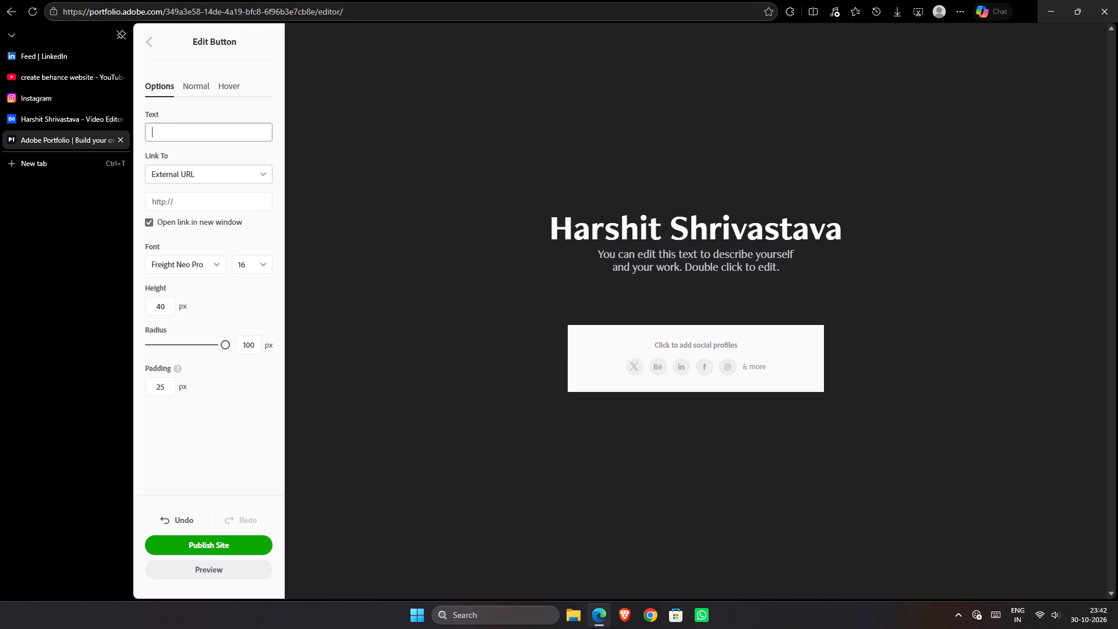
Set the button's text to "LESS GO!!!".
{"action": "type", "text": "LESS"}
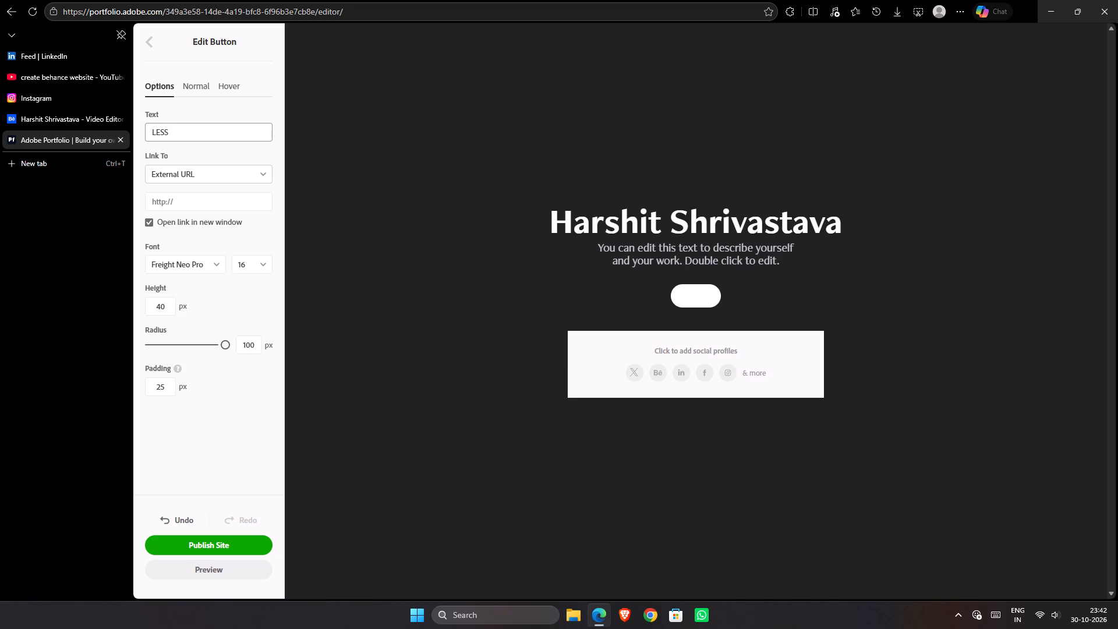
{"action": "key", "text": "space"}
{"action": "type", "text": "GO"}
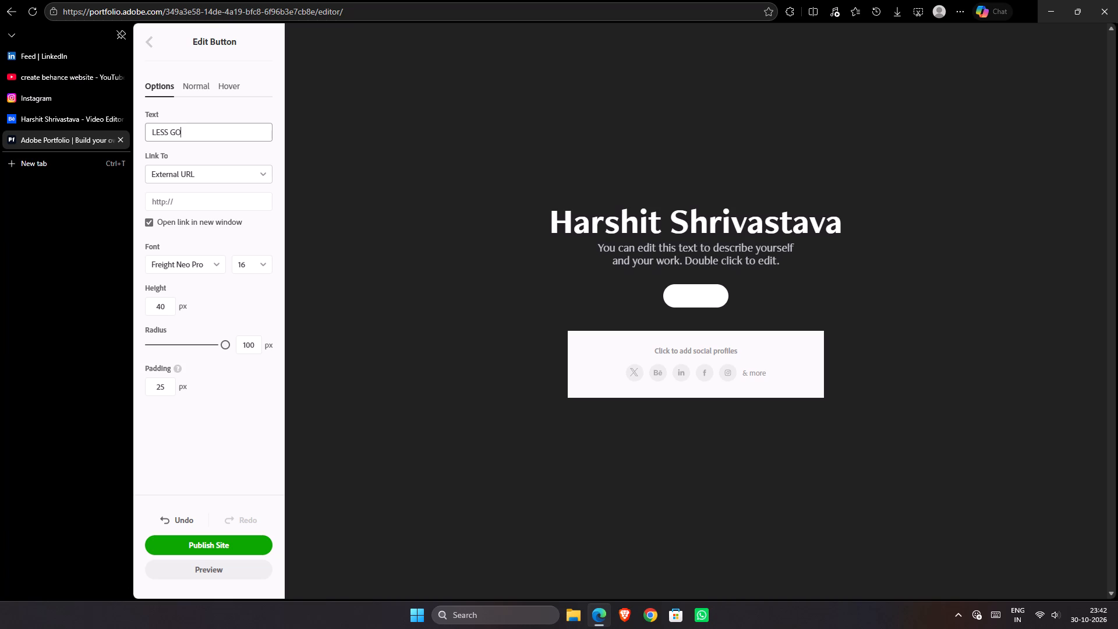
{"action": "type", "text": "!!!"}
Link the button to the Home page instead of an external URL.
{"action": "left_click", "coordinate": [225, 210]}
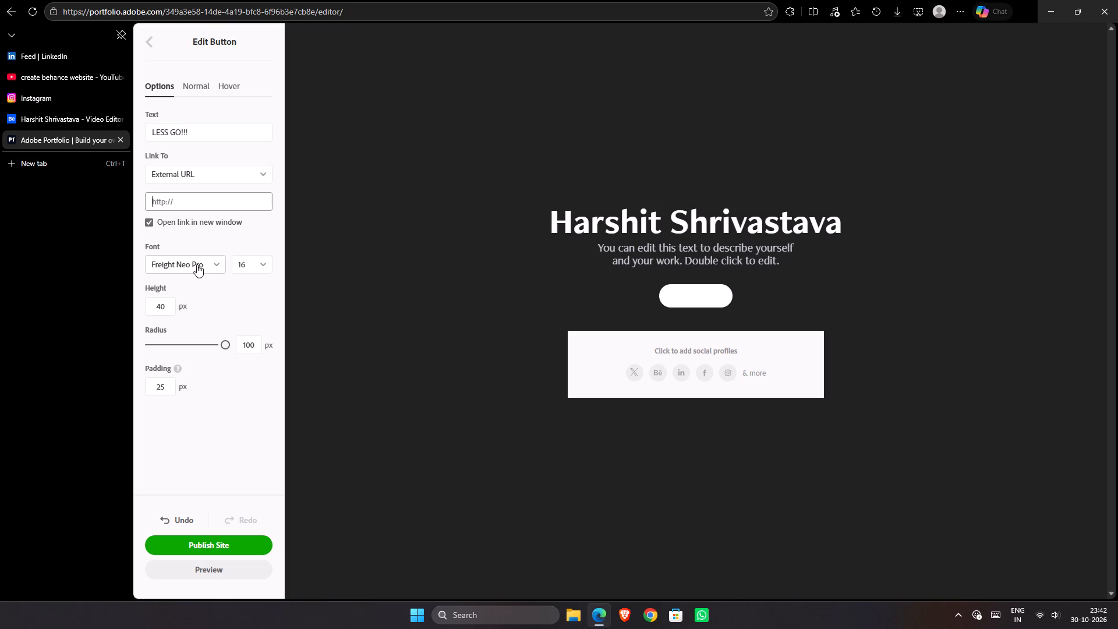
{"action": "left_click", "coordinate": [217, 181]}
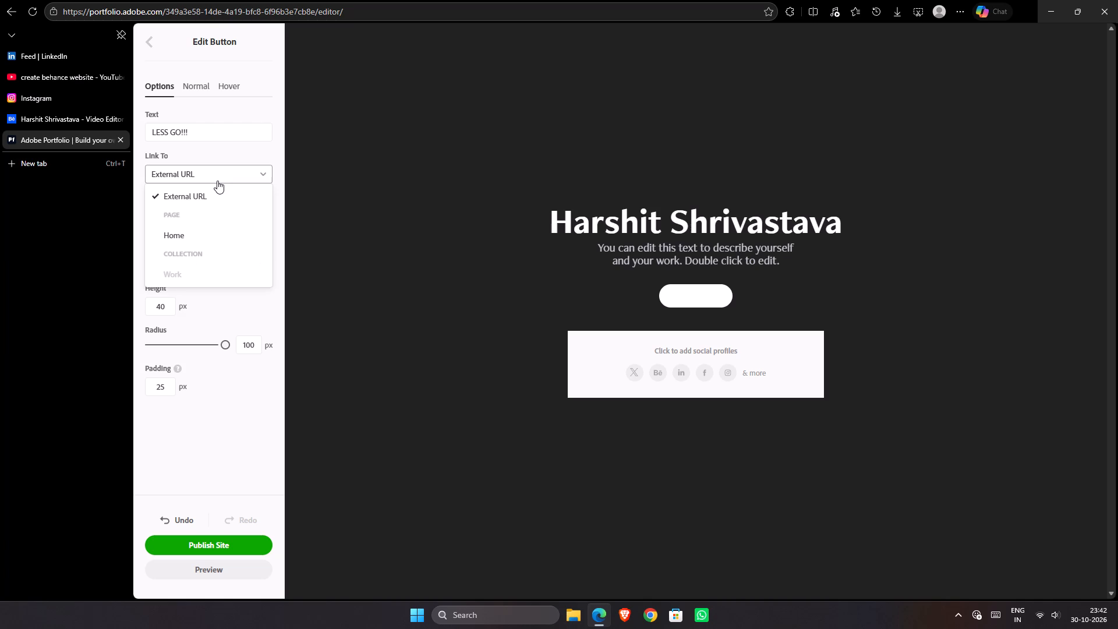
{"action": "left_click", "coordinate": [212, 236]}
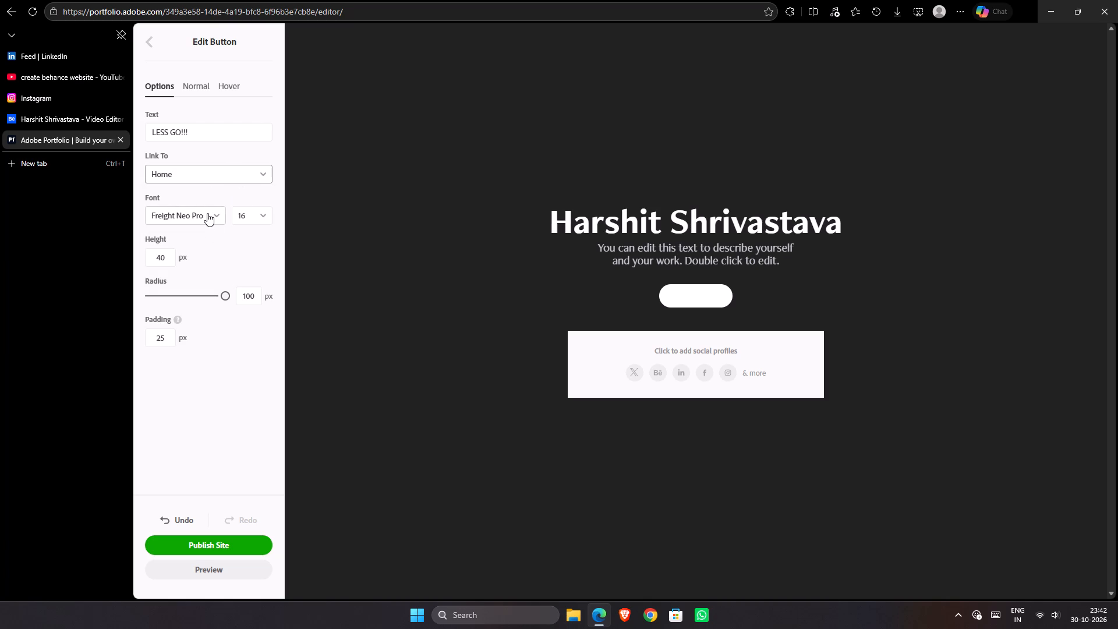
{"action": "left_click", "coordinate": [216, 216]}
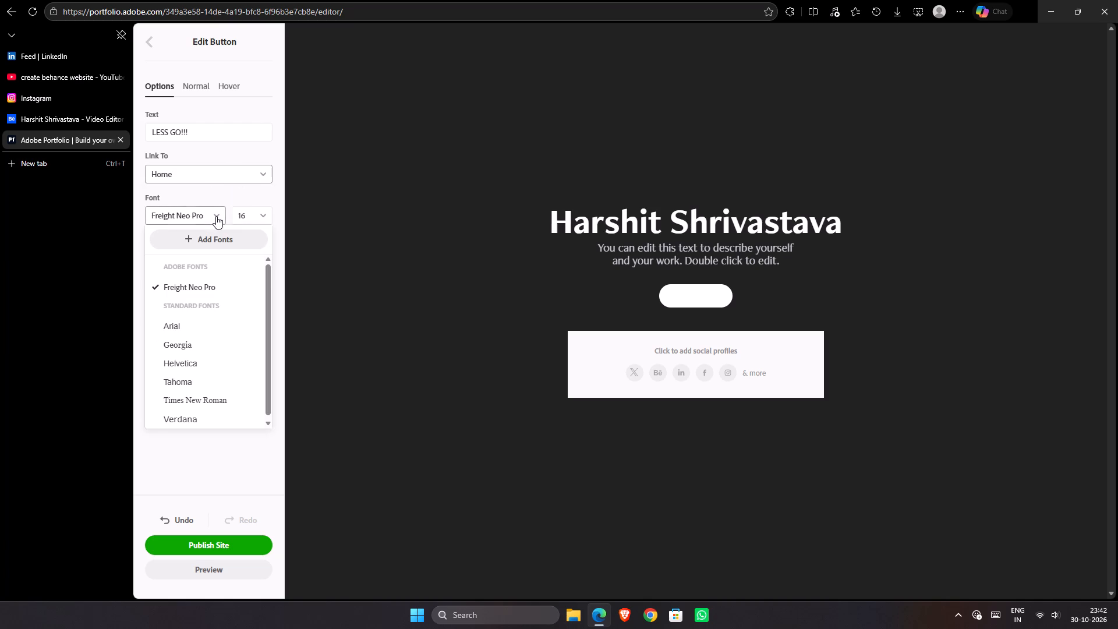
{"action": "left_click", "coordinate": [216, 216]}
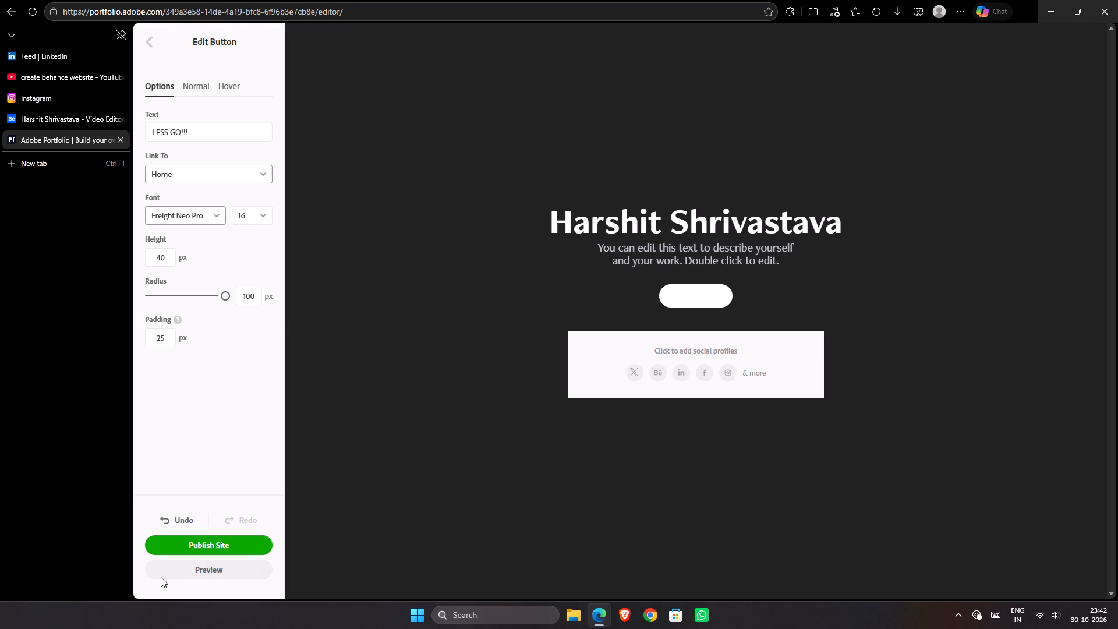
Replace the placeholder description under the site title with the "Creative storyteller specializing in art, editing, design, and animation" bio copied from the Linktree profile page.
{"action": "double_click", "coordinate": [746, 227]}
{"action": "double_click", "coordinate": [767, 260]}
{"action": "left_click_drag", "start_coordinate": [805, 262], "coordinate": [550, 249]}
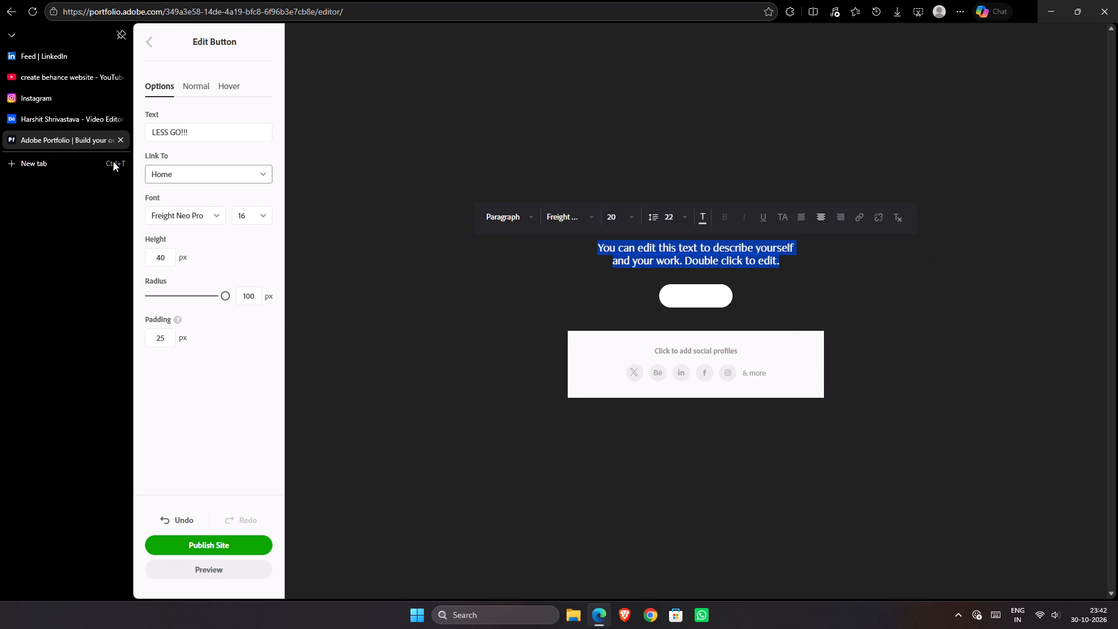
{"action": "left_click", "coordinate": [48, 159]}
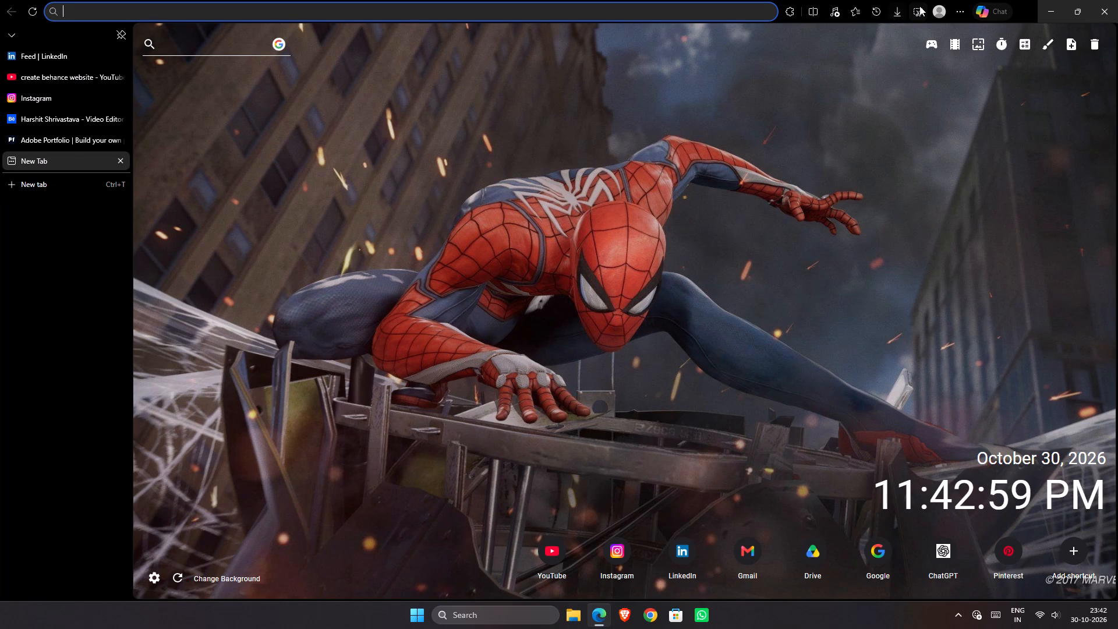
{"action": "type", "text": "li"}
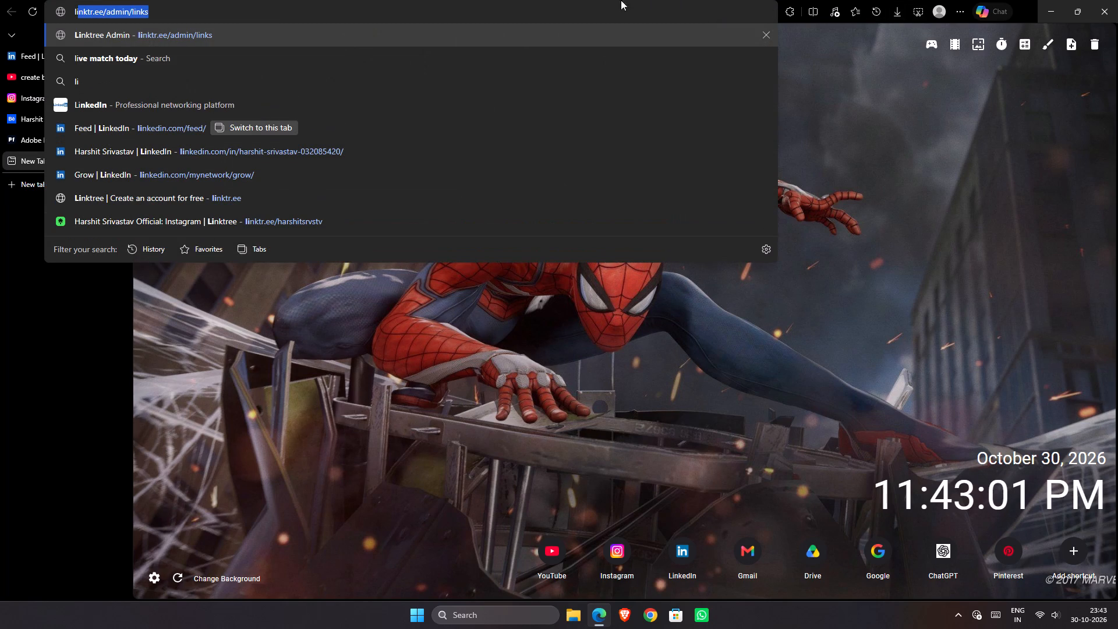
{"action": "left_click", "coordinate": [139, 220]}
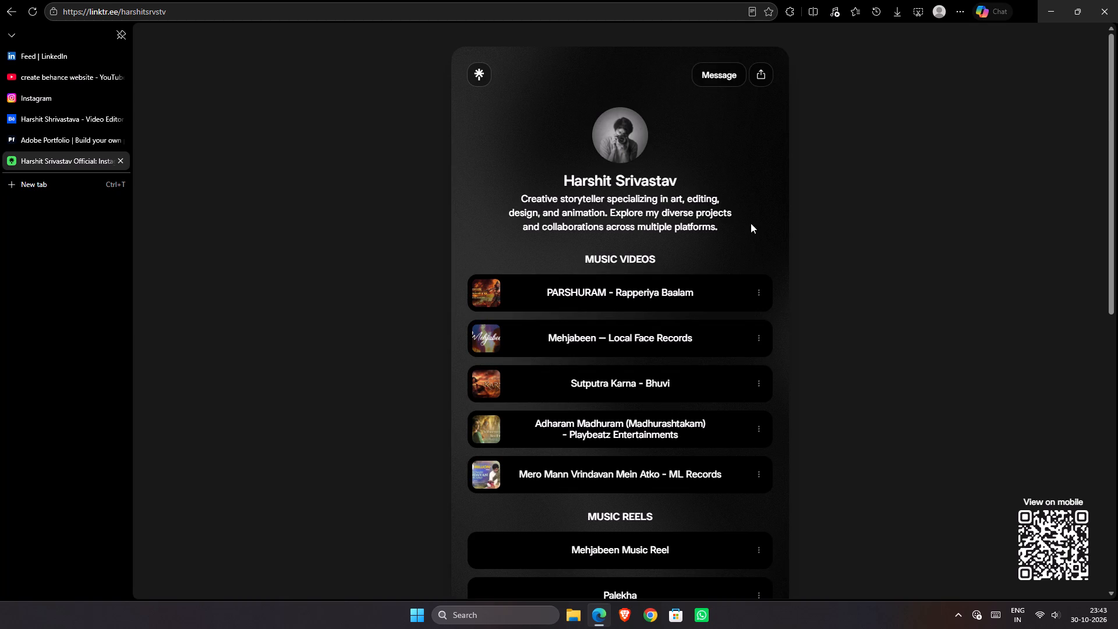
{"action": "left_click_drag", "start_coordinate": [733, 229], "coordinate": [512, 189]}
{"action": "key", "text": "ctrl+c"}
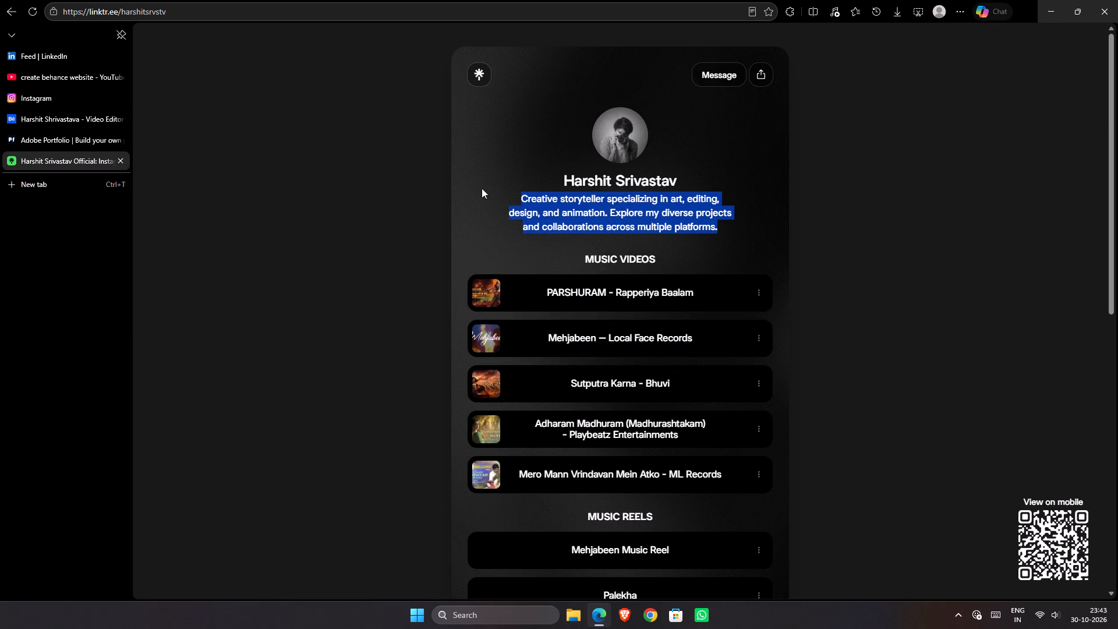
{"action": "left_click", "coordinate": [58, 147]}
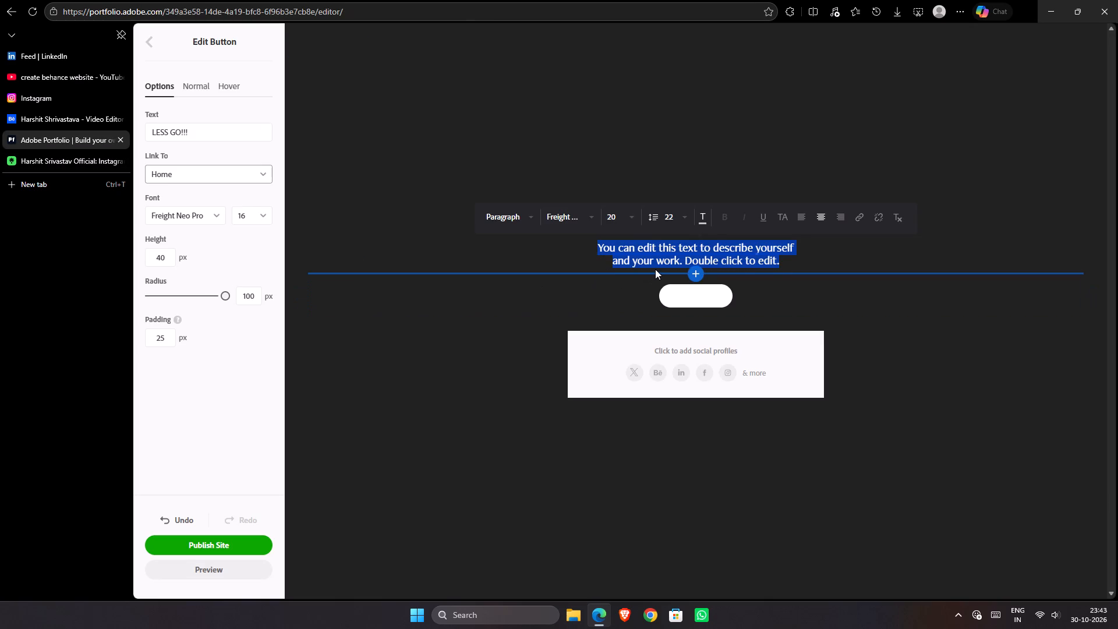
{"action": "key", "text": "ctrl+v"}
{"action": "left_click", "coordinate": [938, 419]}
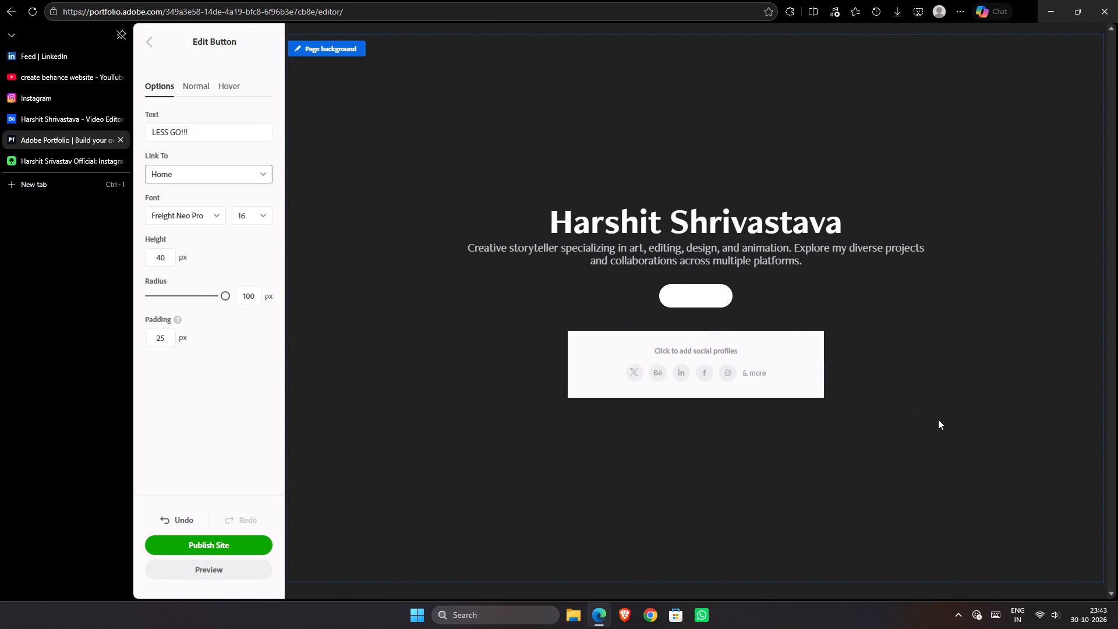
Test the LESS GO!!! button by following its link.
{"action": "double_click", "coordinate": [702, 295]}
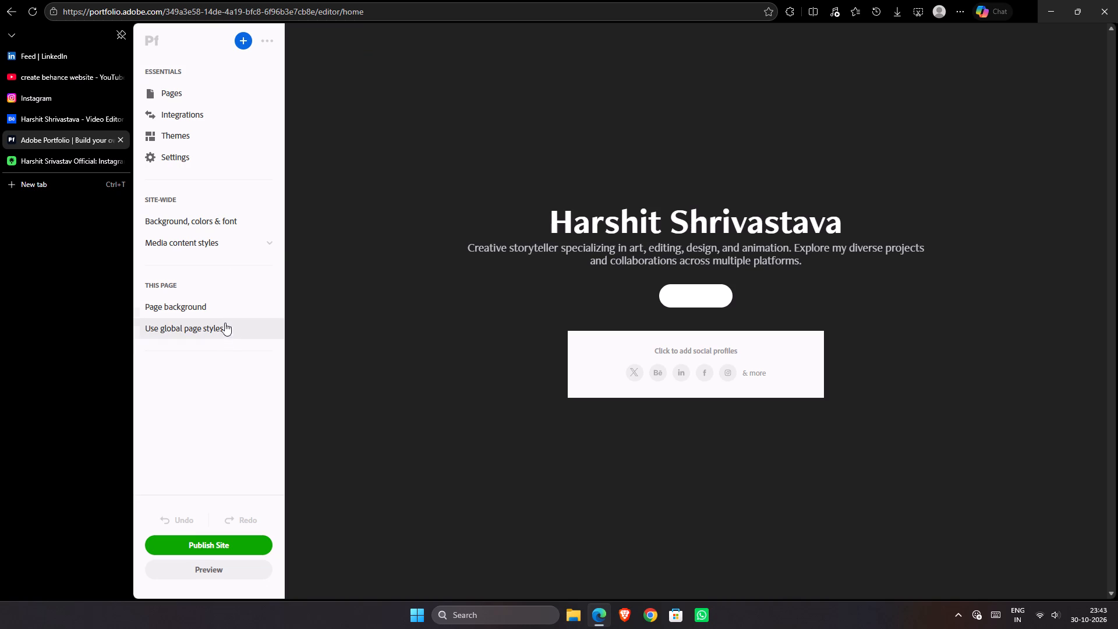
Compare the Light and Dark color schemes in the site-wide background and color settings, and apply Dark.
{"action": "left_click", "coordinate": [241, 216]}
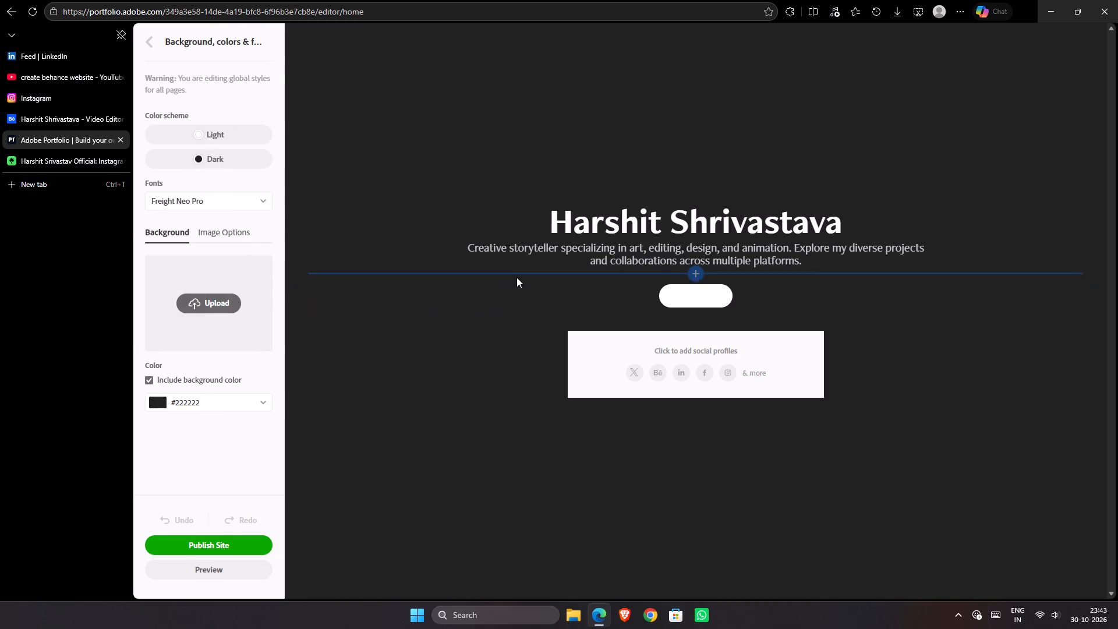
{"action": "left_click", "coordinate": [678, 307]}
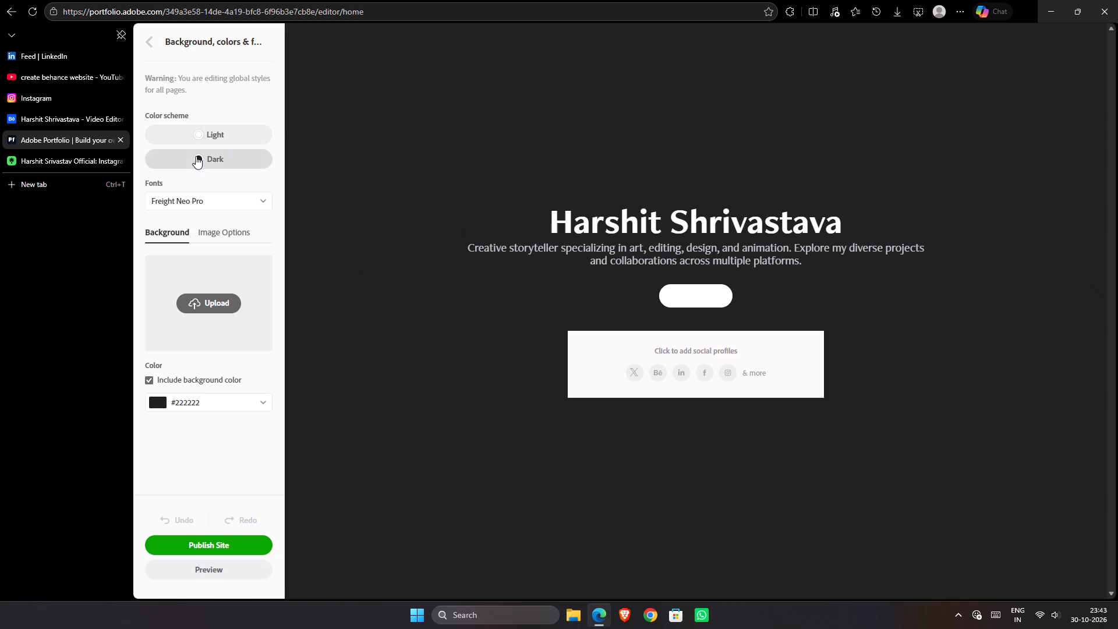
{"action": "left_click", "coordinate": [194, 144]}
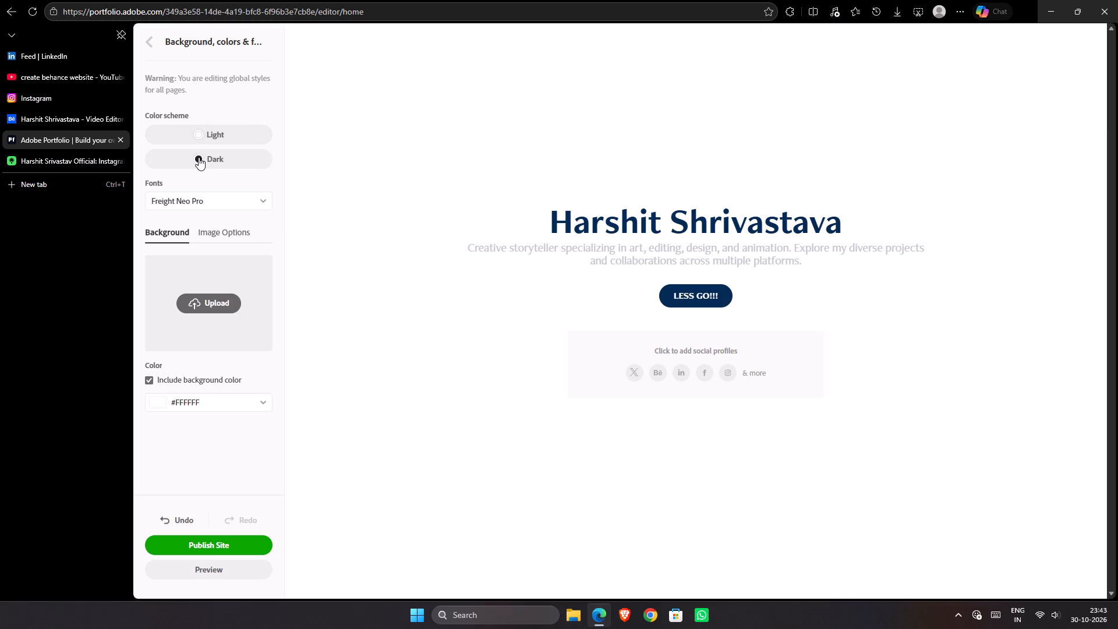
{"action": "left_click", "coordinate": [199, 157]}
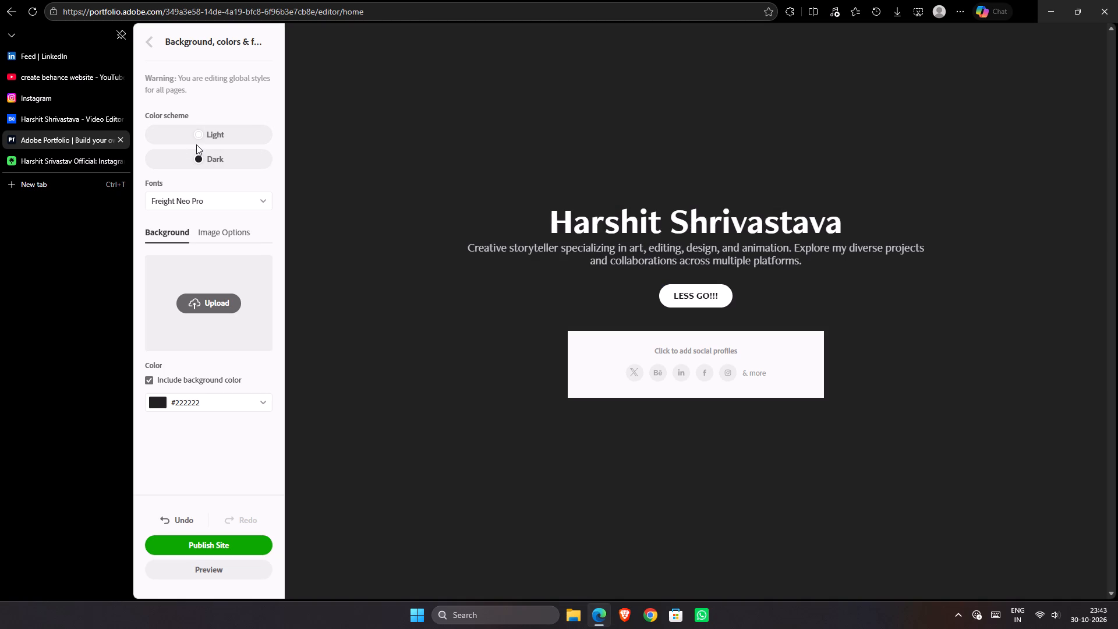
{"action": "left_click", "coordinate": [197, 136]}
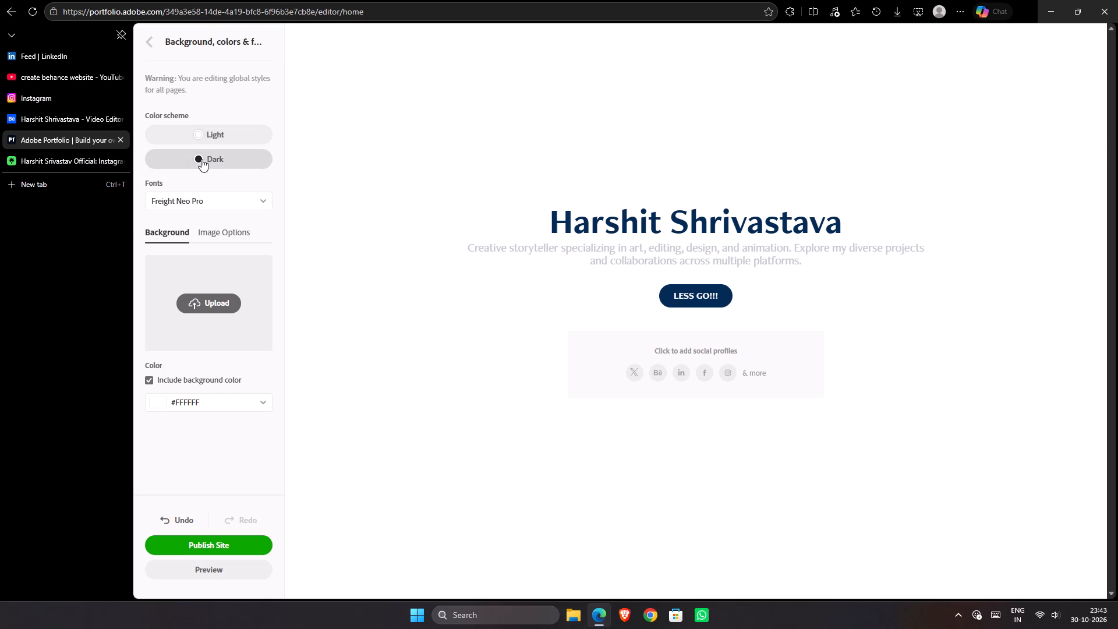
{"action": "left_click", "coordinate": [201, 159]}
Try Verdana as the site-wide font, and settle on Helvetica.
{"action": "left_click", "coordinate": [238, 199]}
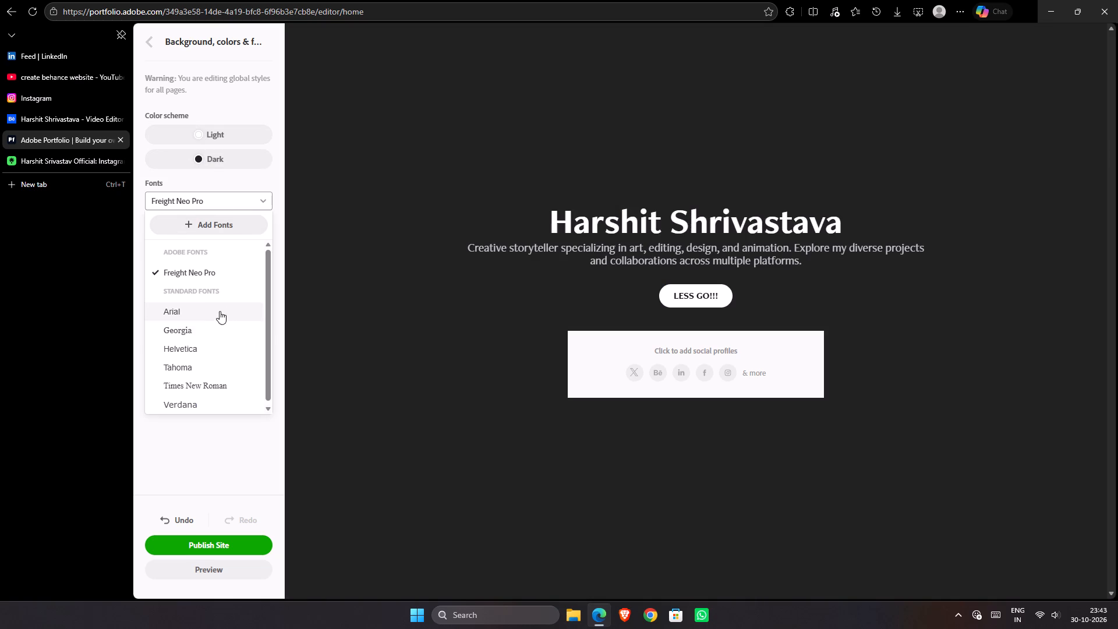
{"action": "left_click", "coordinate": [194, 404]}
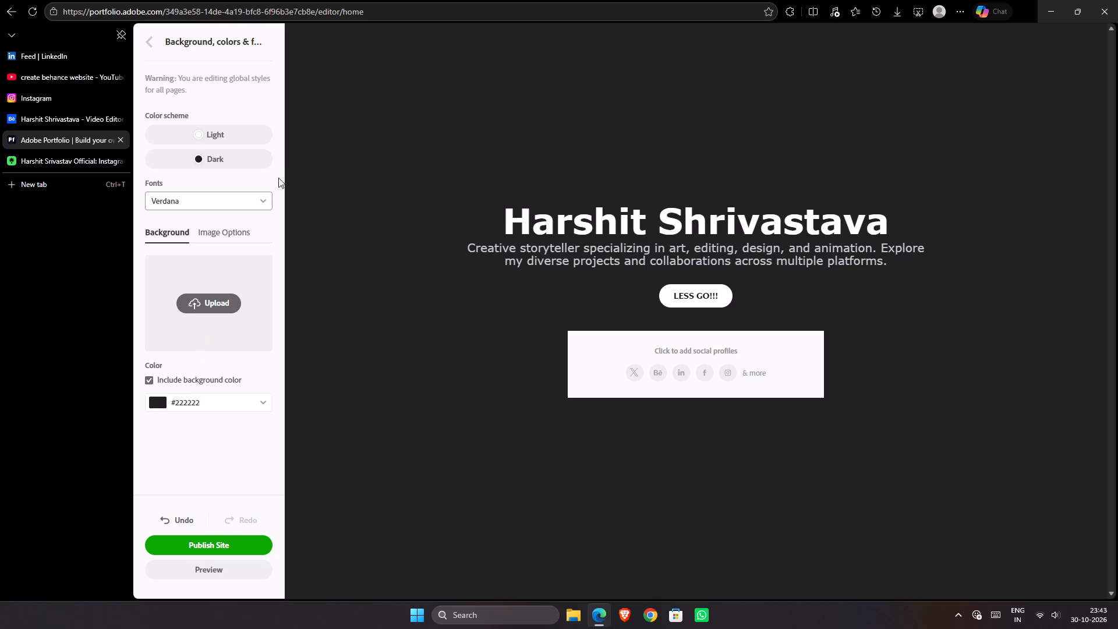
{"action": "left_click", "coordinate": [238, 206]}
{"action": "scroll", "coordinate": [221, 345], "scroll_direction": "down", "scroll_amount": 5}
{"action": "left_click", "coordinate": [199, 344]}
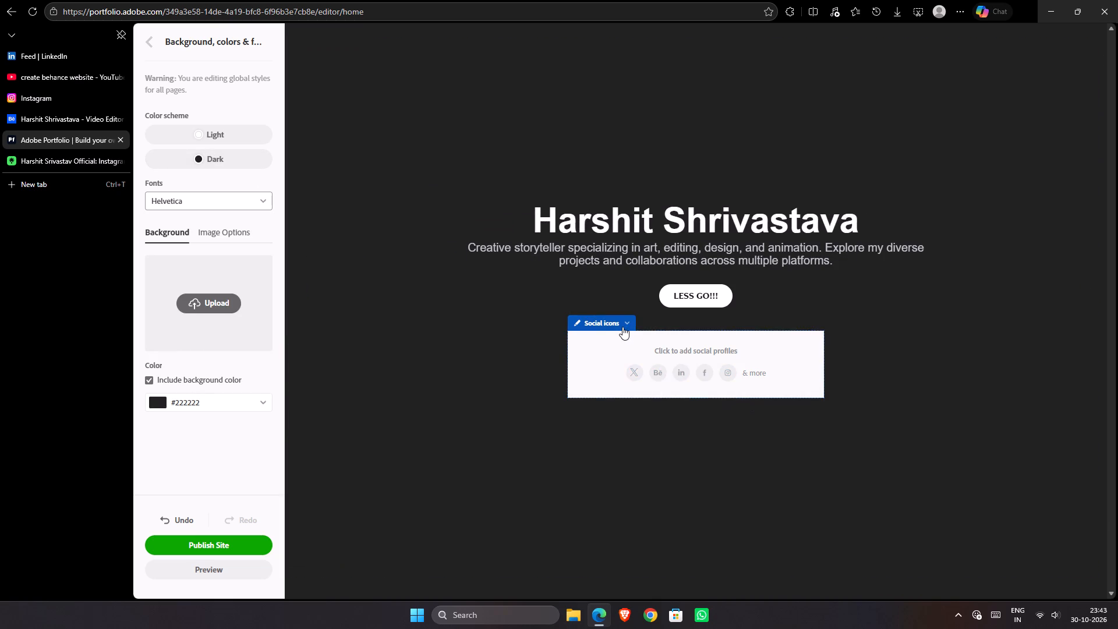
Delete the social icons block below the LESS GO!!! button.
{"action": "left_click", "coordinate": [622, 327]}
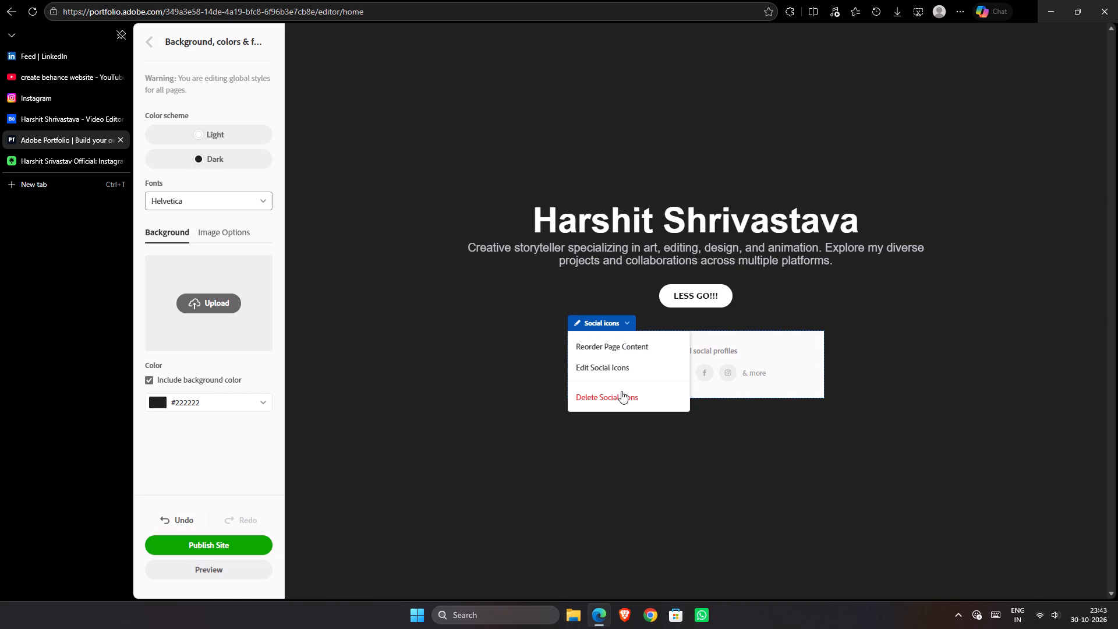
{"action": "left_click", "coordinate": [621, 391]}
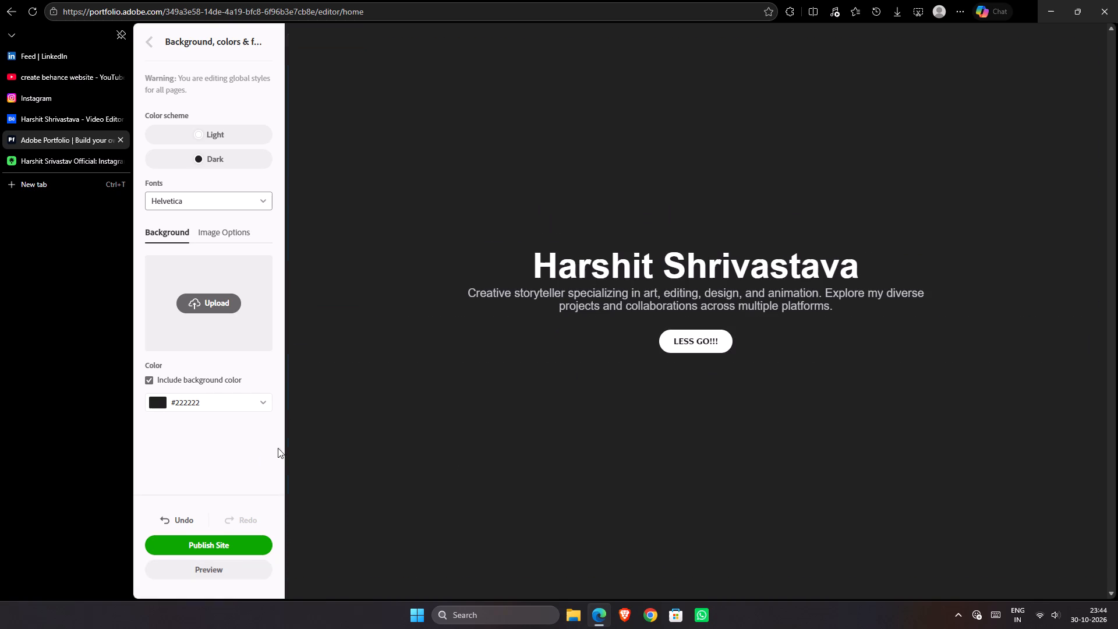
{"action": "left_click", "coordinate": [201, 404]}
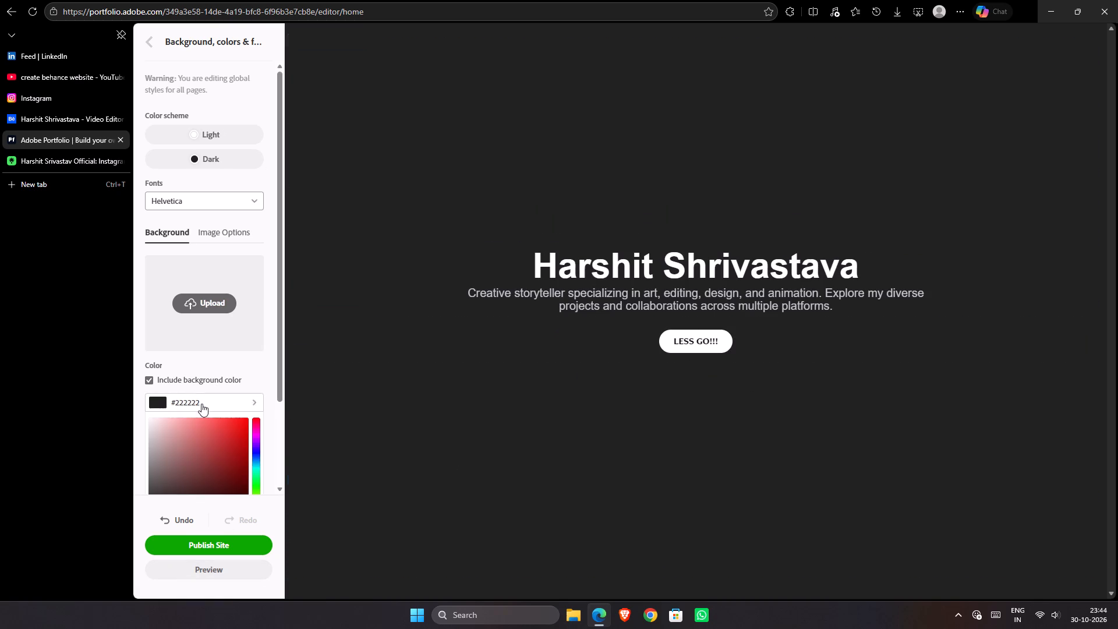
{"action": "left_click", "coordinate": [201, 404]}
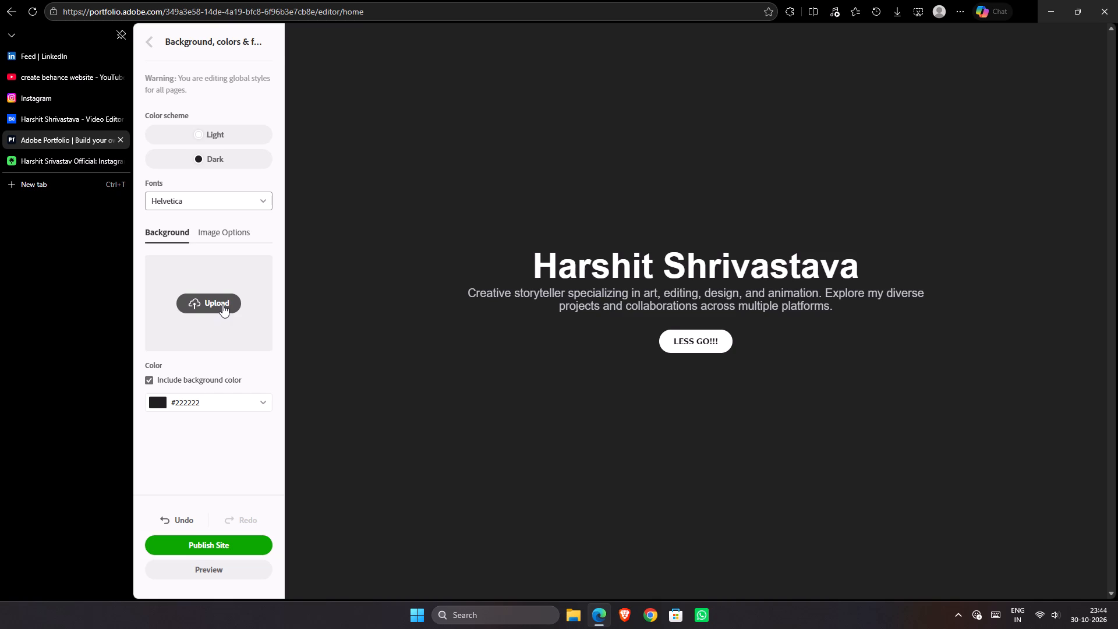
Launch Photoshop from the desktop and open the recent file Portfolio.psd.
{"action": "left_click", "coordinate": [1117, 628]}
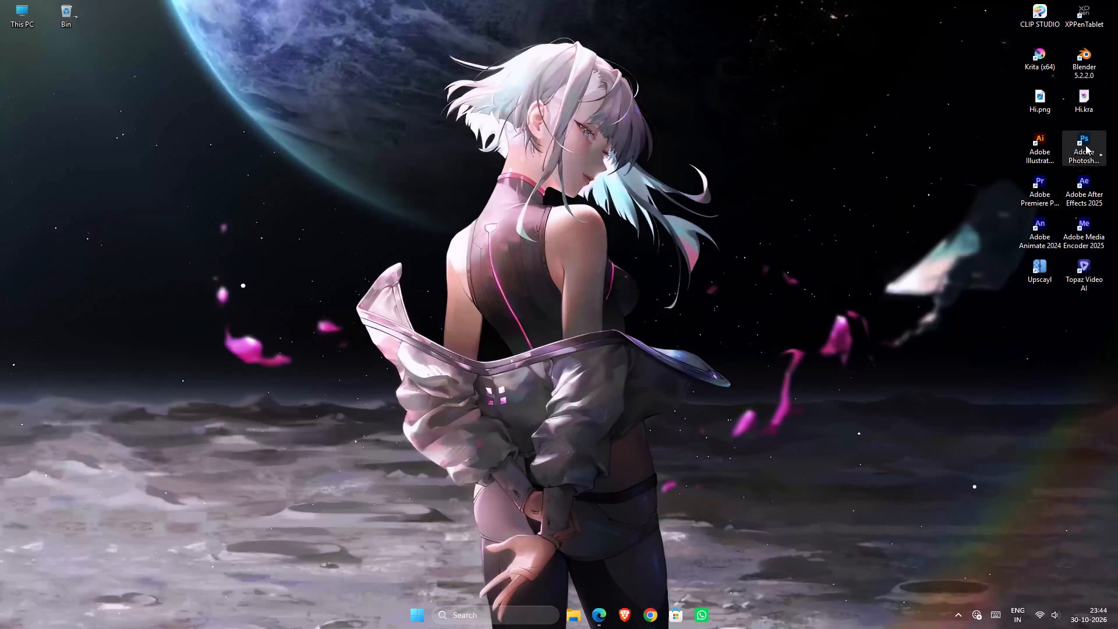
{"action": "double_click", "coordinate": [1085, 145]}
{"action": "left_click", "coordinate": [603, 620]}
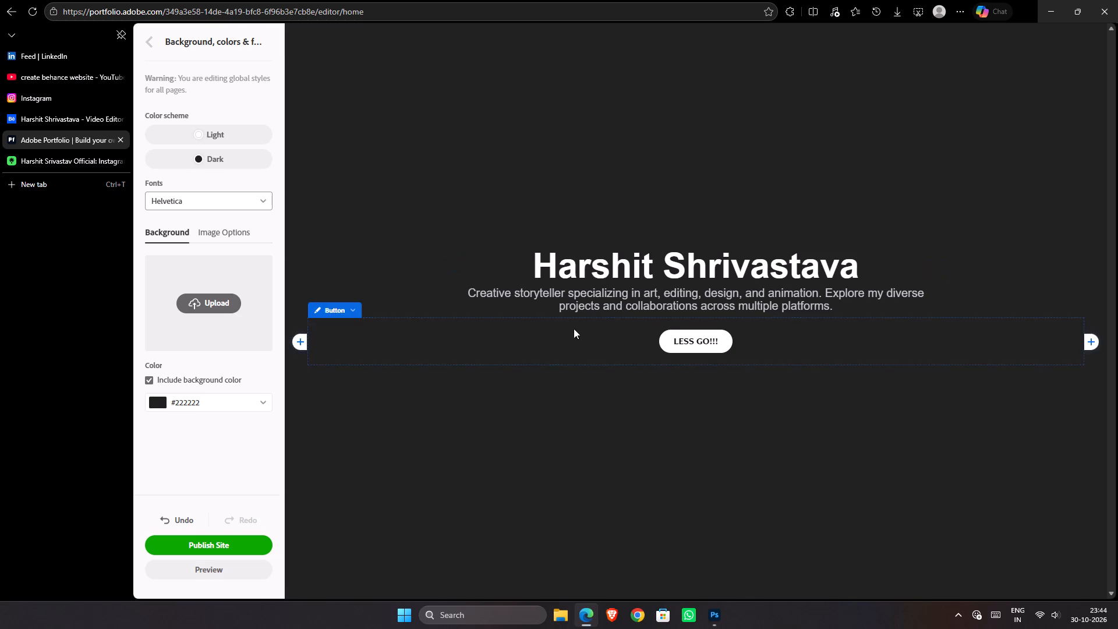
{"action": "left_click", "coordinate": [715, 617]}
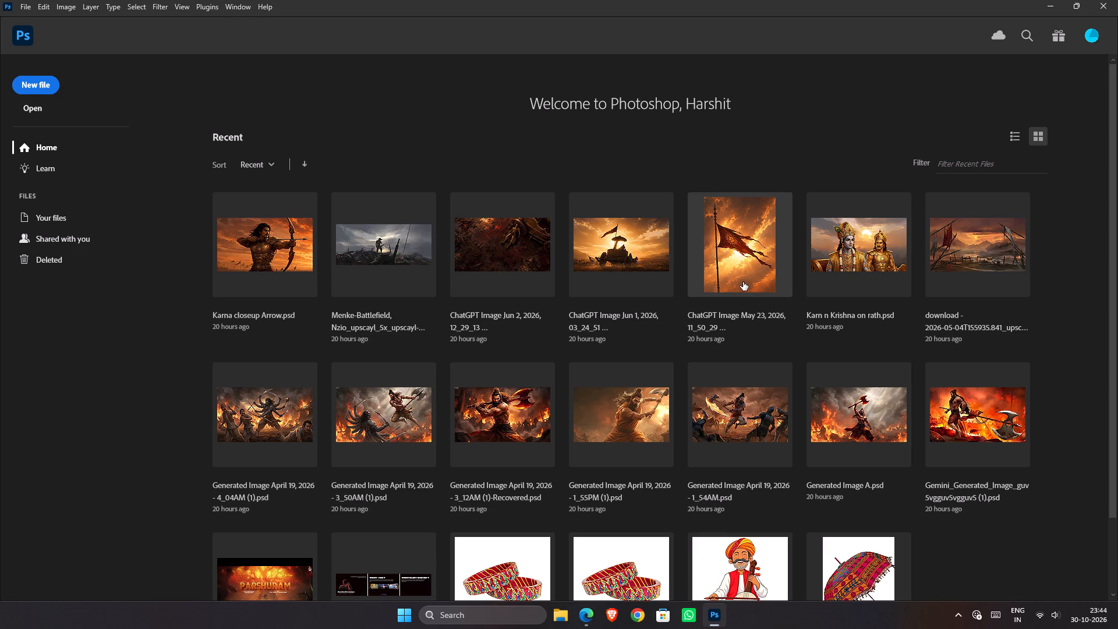
{"action": "scroll", "coordinate": [532, 437], "scroll_direction": "down", "scroll_amount": 4}
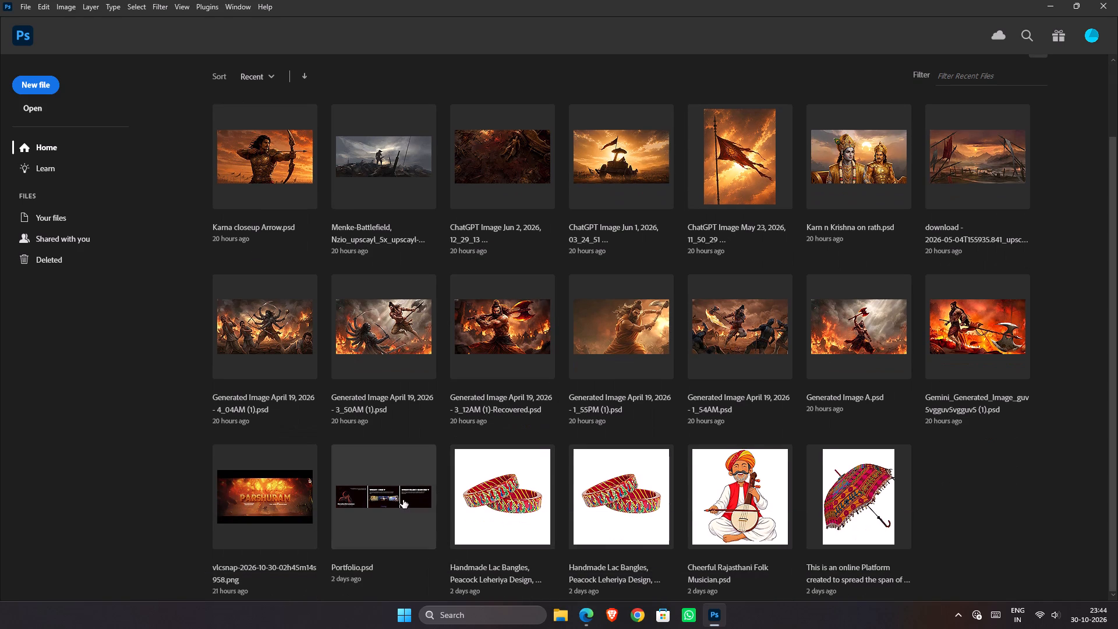
{"action": "left_click", "coordinate": [403, 500]}
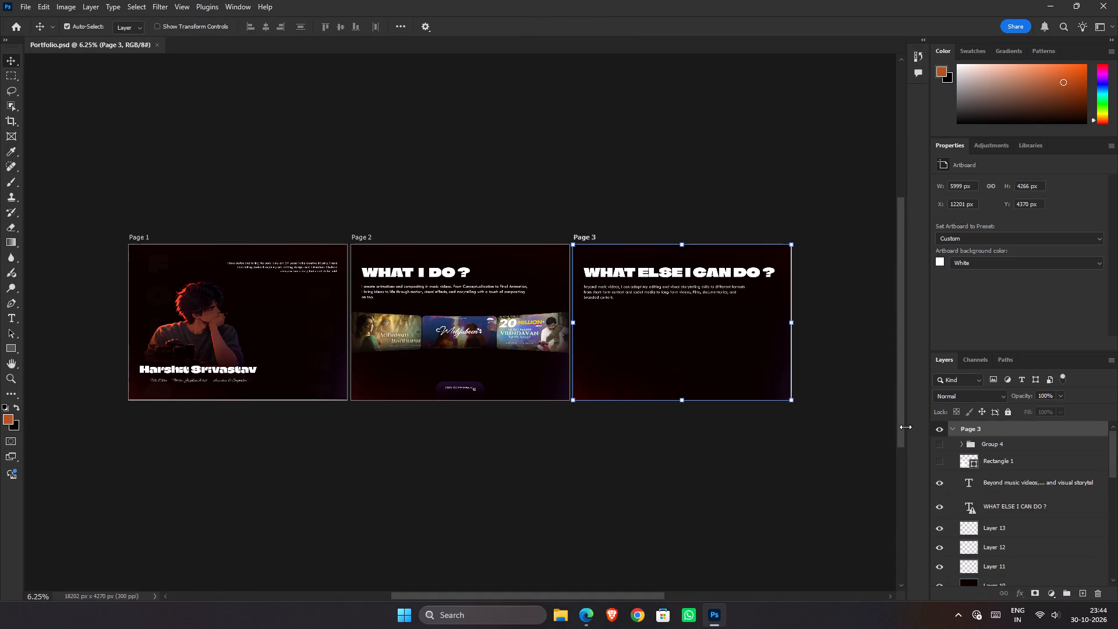
Reapply the Climate Crisis Regular font to the "WHAT ELSE I CAN DO ?" heading on the Page 3 artboard.
{"action": "left_click_drag", "start_coordinate": [1113, 449], "coordinate": [1099, 488]}
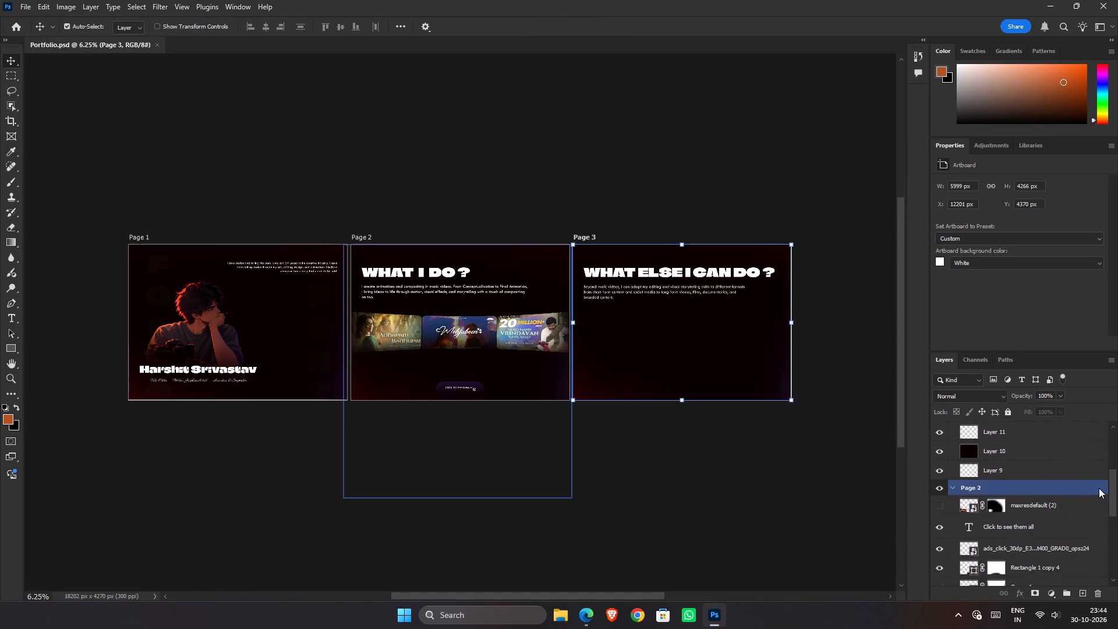
{"action": "left_click_drag", "start_coordinate": [1099, 488], "coordinate": [1110, 412]}
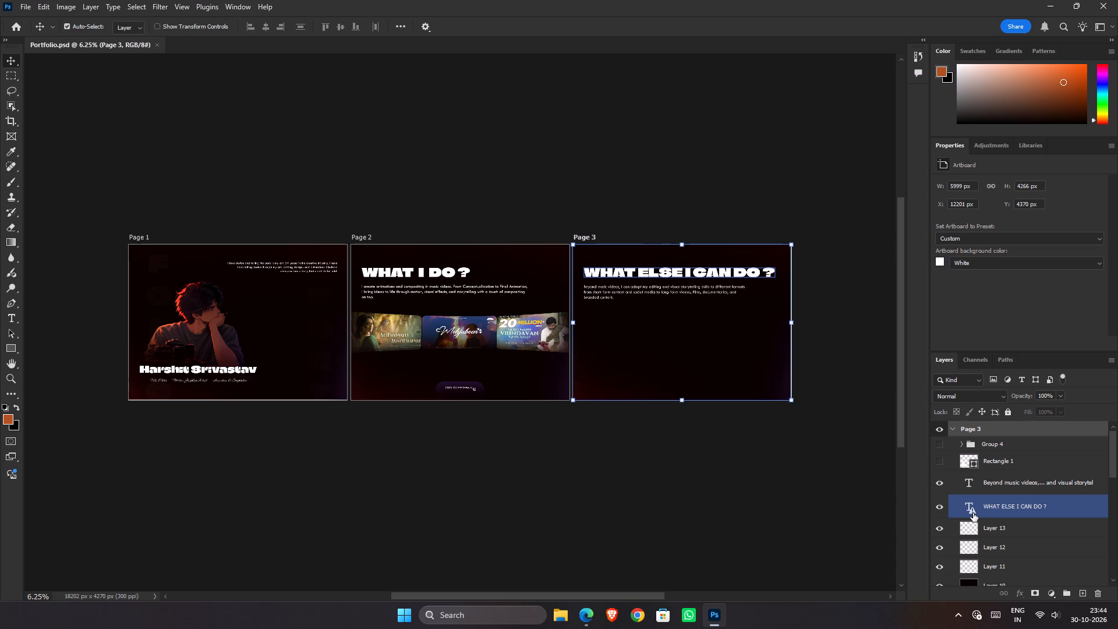
{"action": "left_click", "coordinate": [973, 513]}
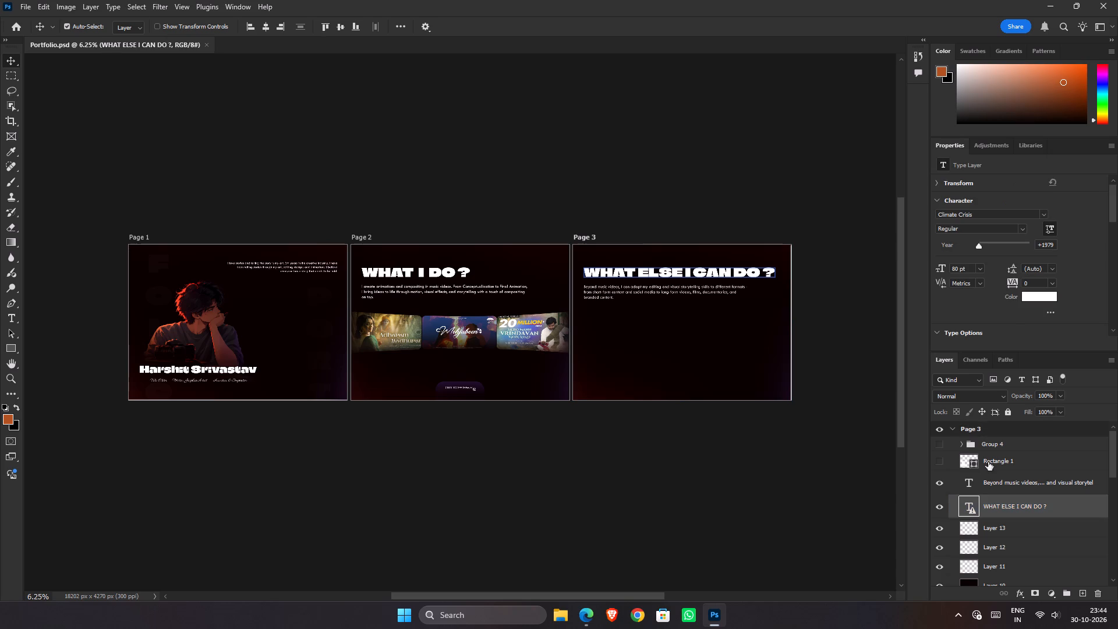
{"action": "left_click", "coordinate": [1013, 214]}
{"action": "left_click", "coordinate": [1043, 213]}
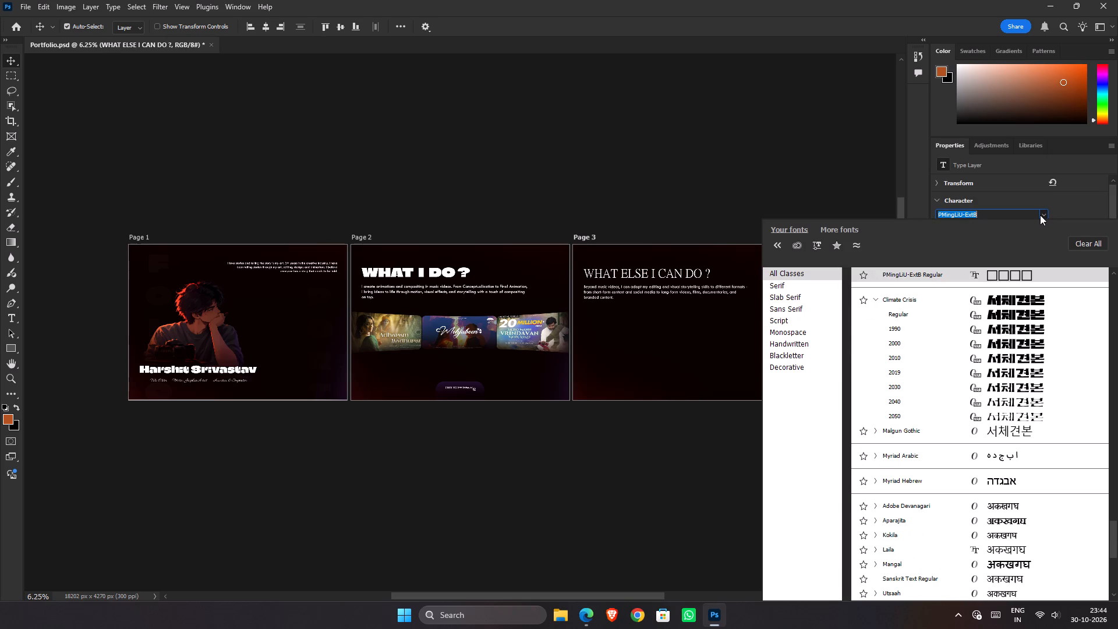
{"action": "type", "text": "clim"}
{"action": "key", "text": "Down"}
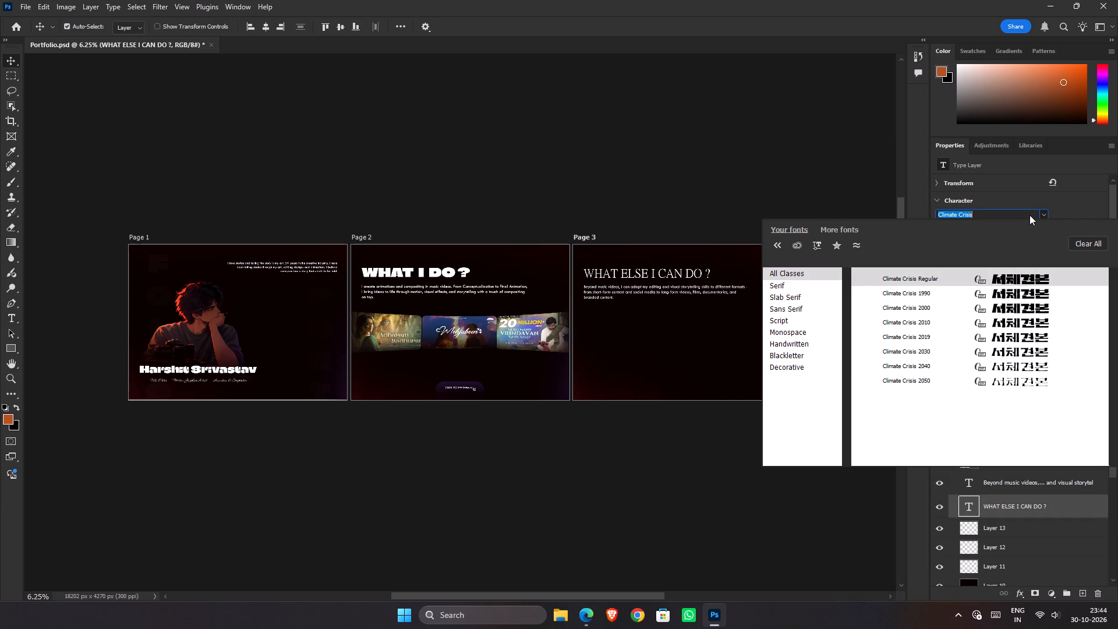
{"action": "key", "text": "Return"}
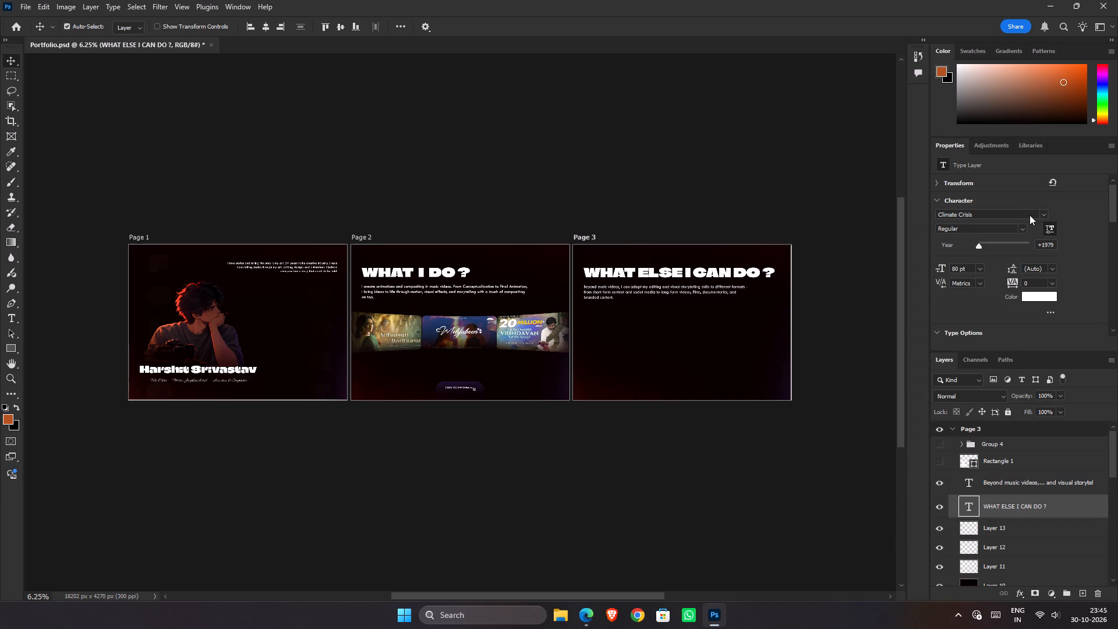
Reapply the Climate Crisis Regular font to the "WHAT I DO ?" heading on the Page 2 artboard.
{"action": "scroll", "coordinate": [988, 520], "scroll_direction": "down", "scroll_amount": 9}
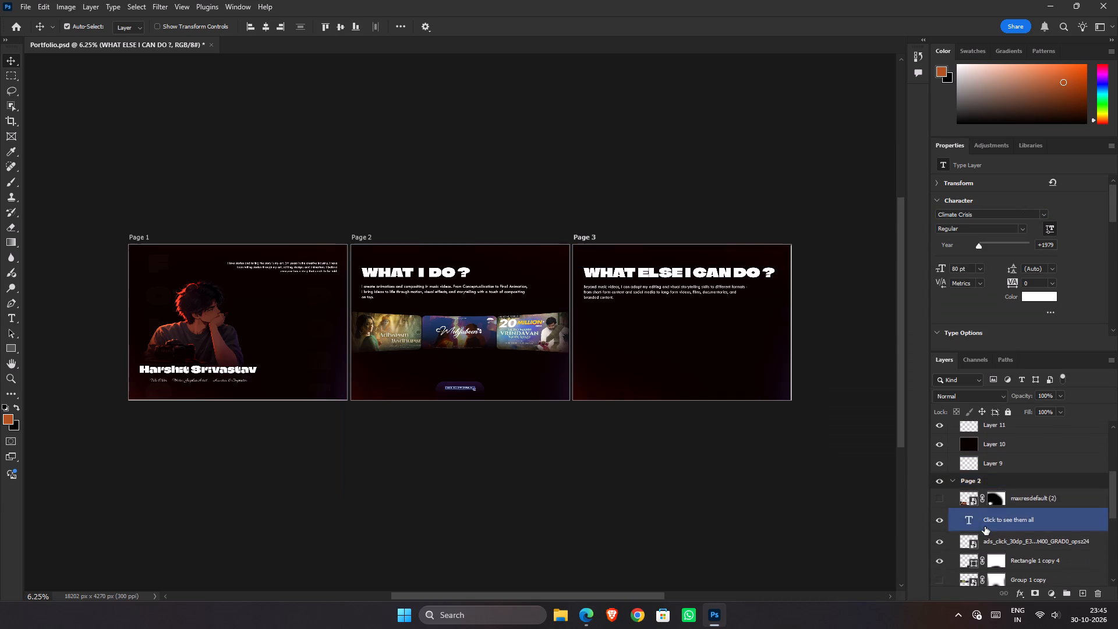
{"action": "scroll", "coordinate": [985, 526], "scroll_direction": "down", "scroll_amount": 9}
{"action": "left_click", "coordinate": [969, 527]}
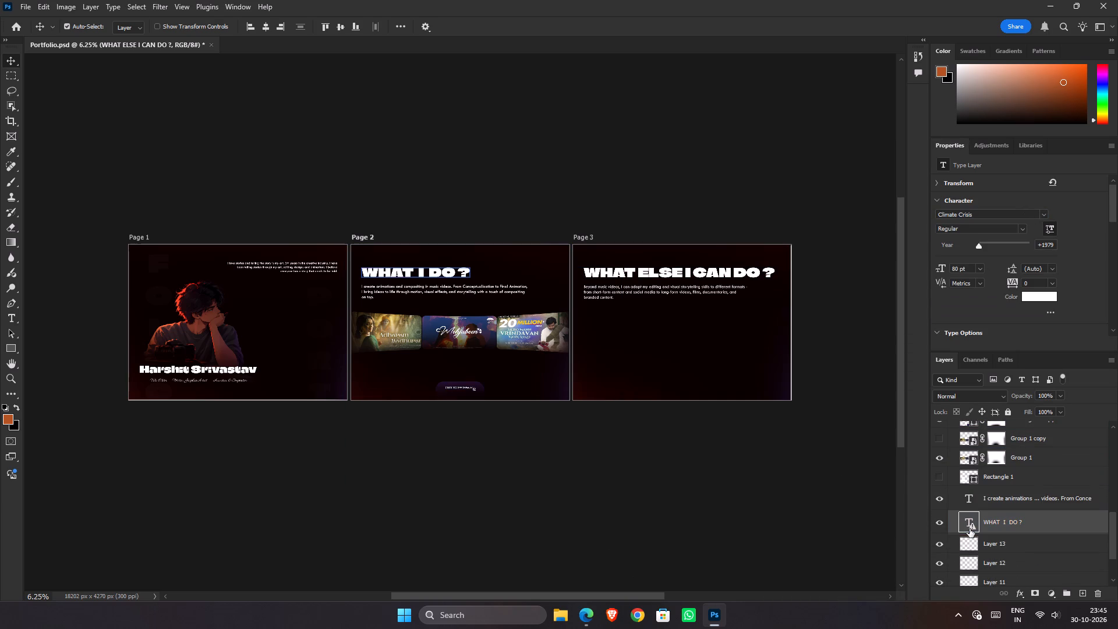
{"action": "left_click", "coordinate": [995, 215]}
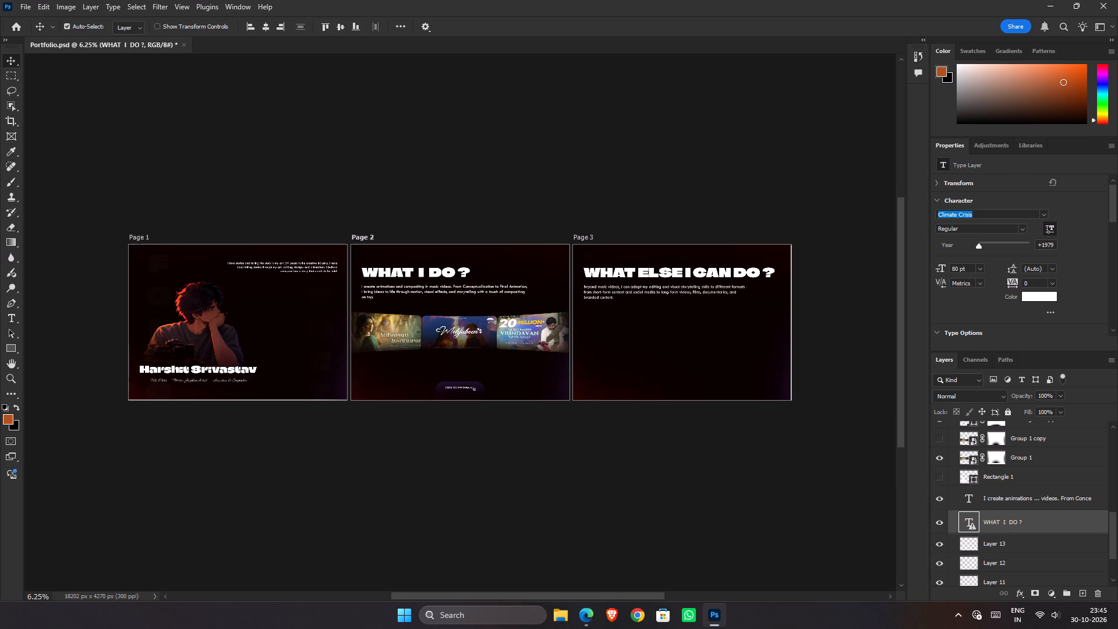
{"action": "key", "text": "Return"}
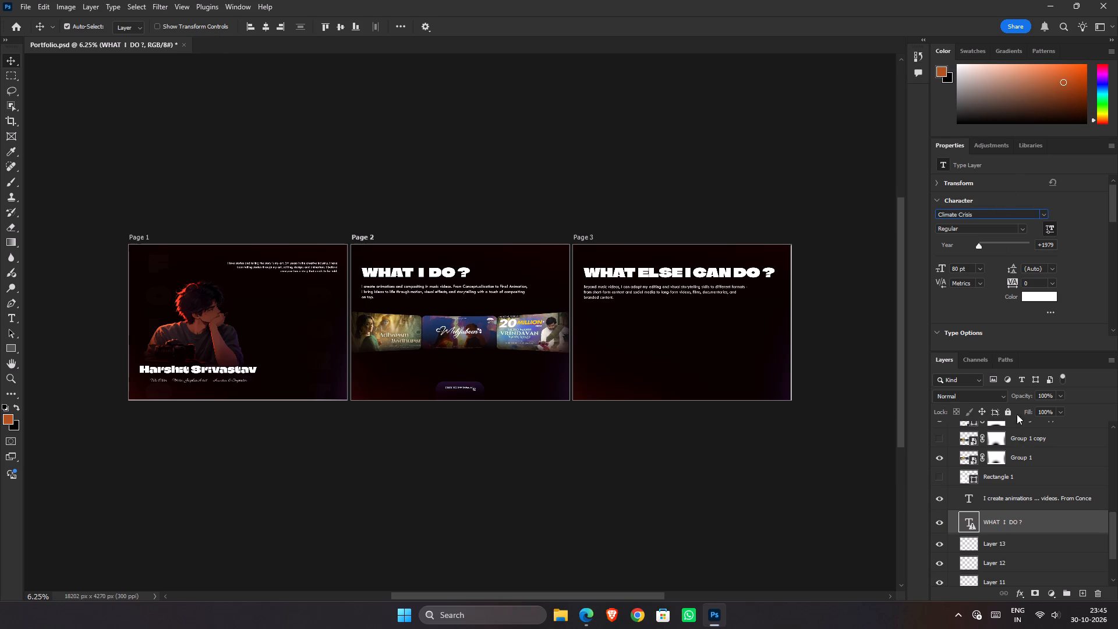
{"action": "left_click", "coordinate": [998, 206]}
{"action": "left_click", "coordinate": [997, 217]}
{"action": "type", "text": "clima"}
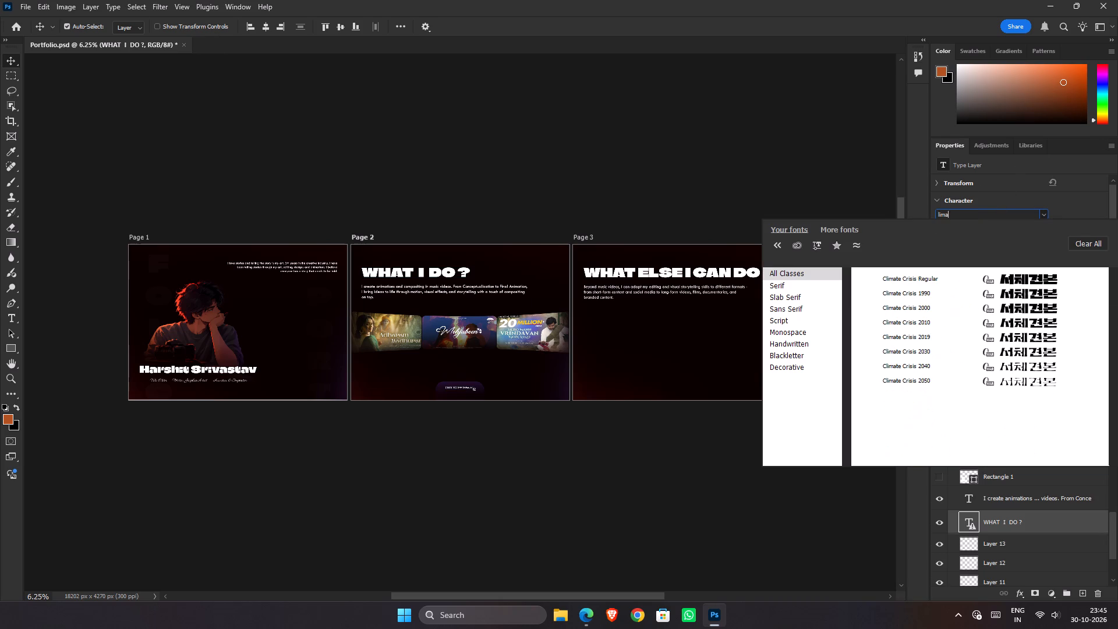
{"action": "key", "text": "Down"}
{"action": "key", "text": "Return"}
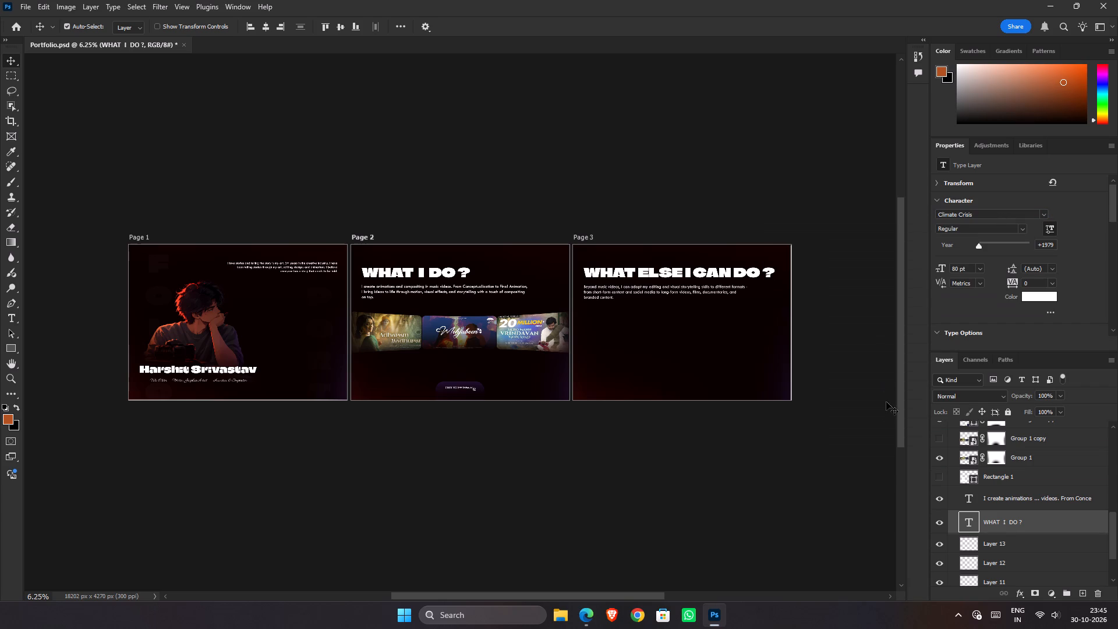
Reapply the Climate Crisis Regular font to the large name title on the Page 1 artboard.
{"action": "scroll", "coordinate": [1057, 512], "scroll_direction": "down", "scroll_amount": 10}
{"action": "scroll", "coordinate": [1055, 537], "scroll_direction": "up", "scroll_amount": 1}
{"action": "scroll", "coordinate": [1055, 537], "scroll_direction": "down", "scroll_amount": 4}
{"action": "left_click", "coordinate": [953, 578]}
{"action": "scroll", "coordinate": [1004, 541], "scroll_direction": "down", "scroll_amount": 8}
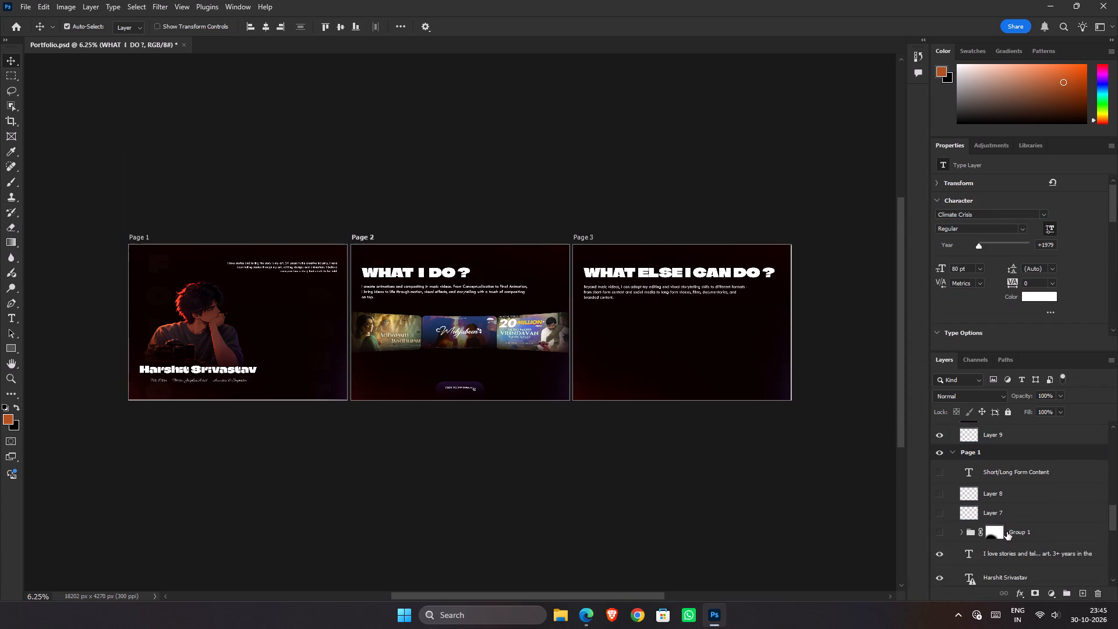
{"action": "scroll", "coordinate": [1007, 531], "scroll_direction": "down", "scroll_amount": 5}
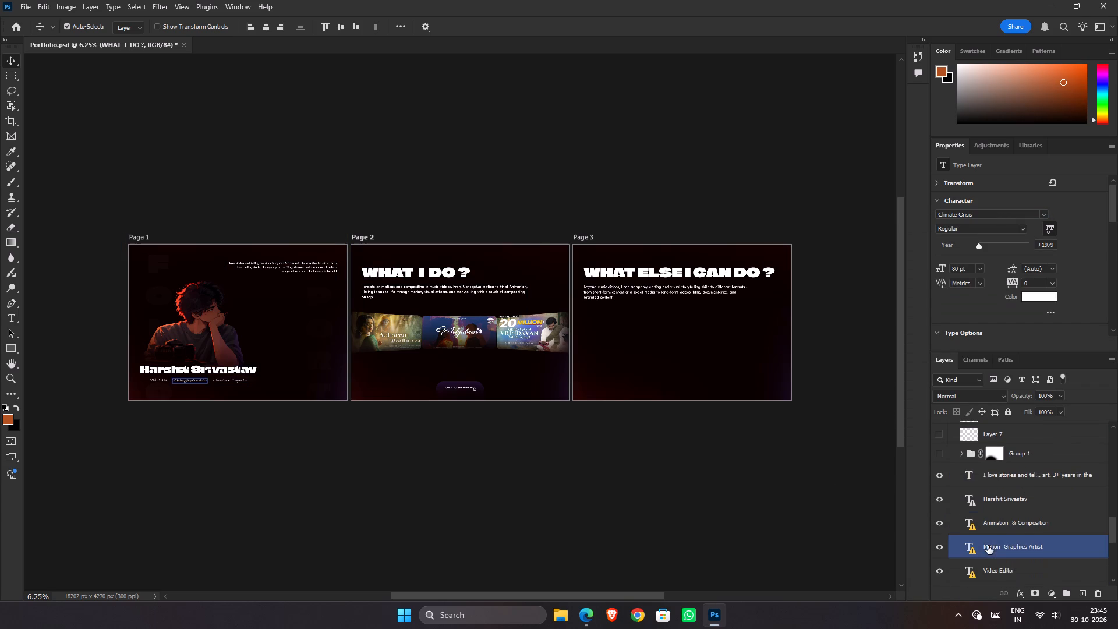
{"action": "scroll", "coordinate": [988, 539], "scroll_direction": "down", "scroll_amount": 1}
{"action": "left_click", "coordinate": [977, 493]}
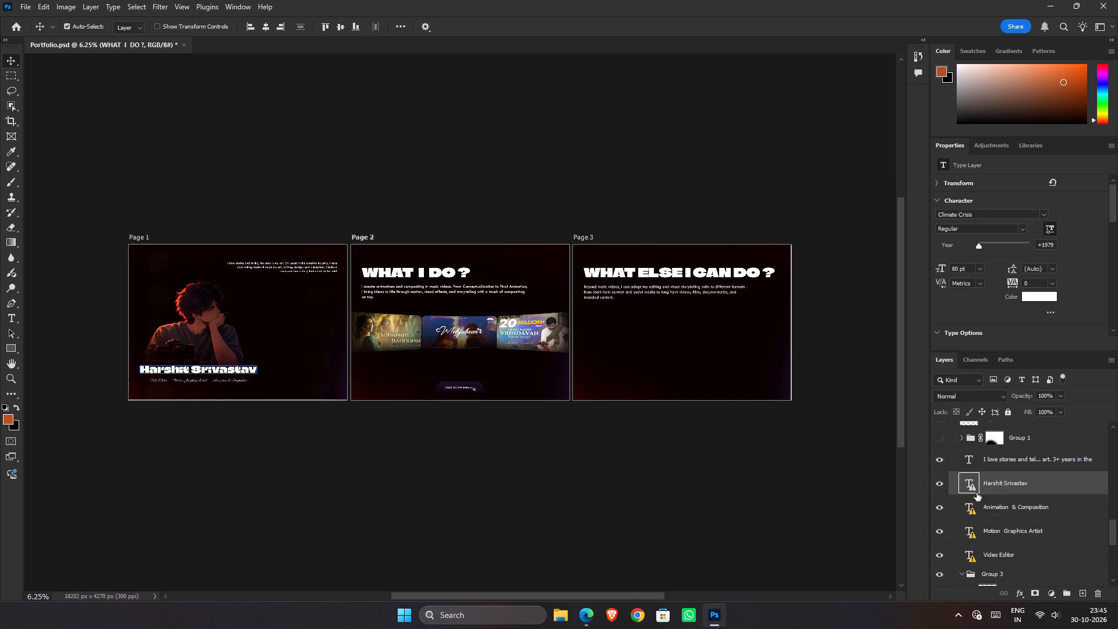
{"action": "left_click", "coordinate": [988, 217]}
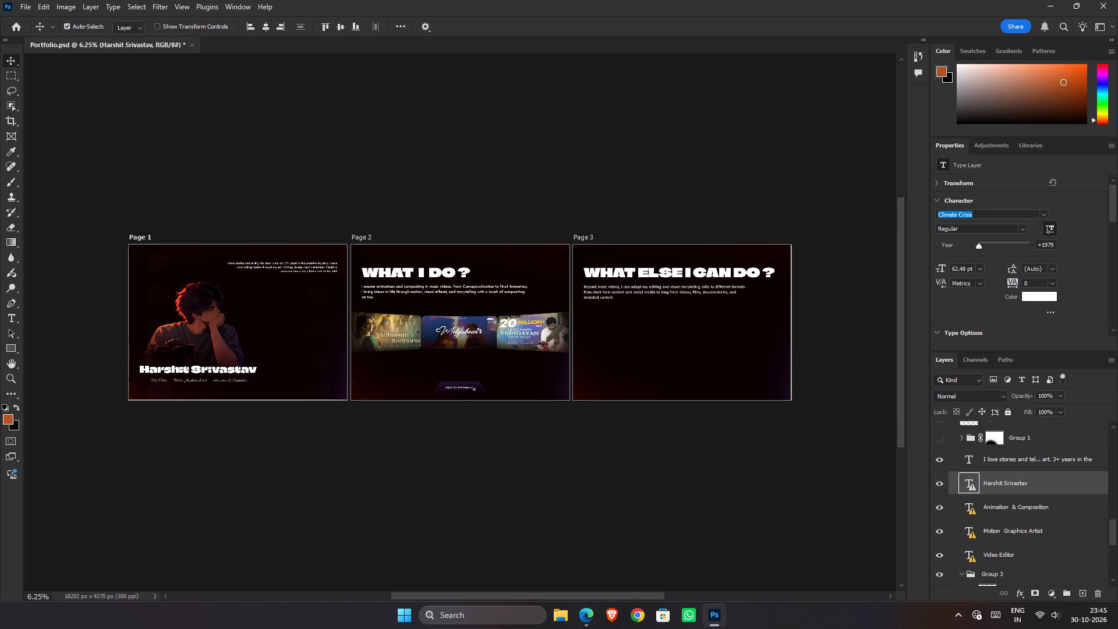
{"action": "type", "text": "climat"}
{"action": "key", "text": "Down"}
{"action": "key", "text": "Return"}
Copy the missing font's name, Corinthia, from the "Animation & Composition" text layer on Page 1.
{"action": "left_click", "coordinate": [973, 515]}
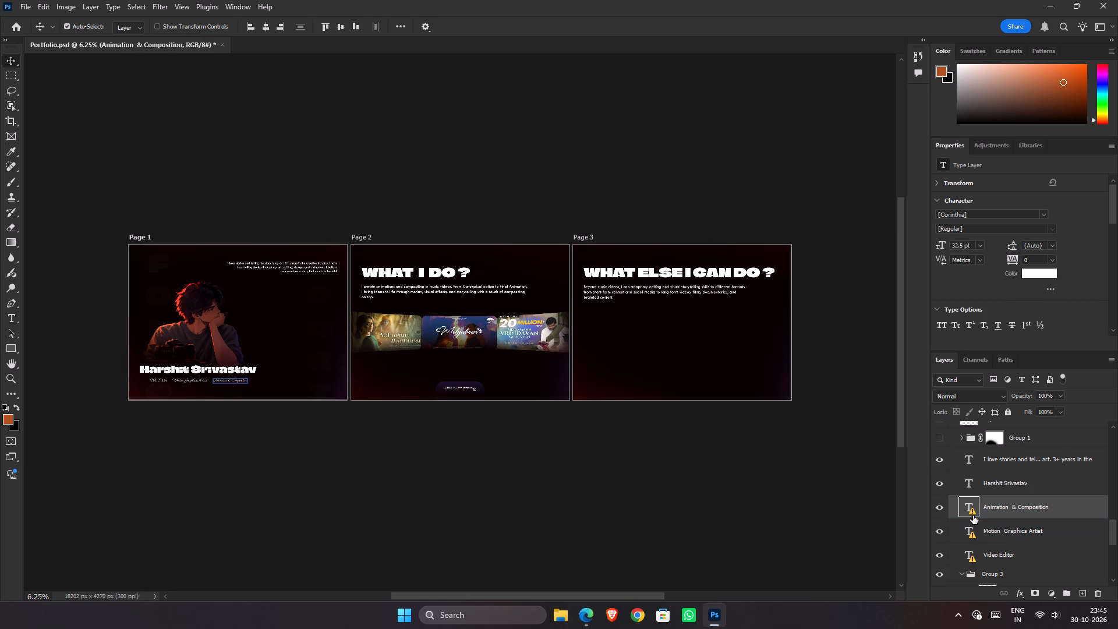
{"action": "left_click_drag", "start_coordinate": [974, 215], "coordinate": [873, 218]}
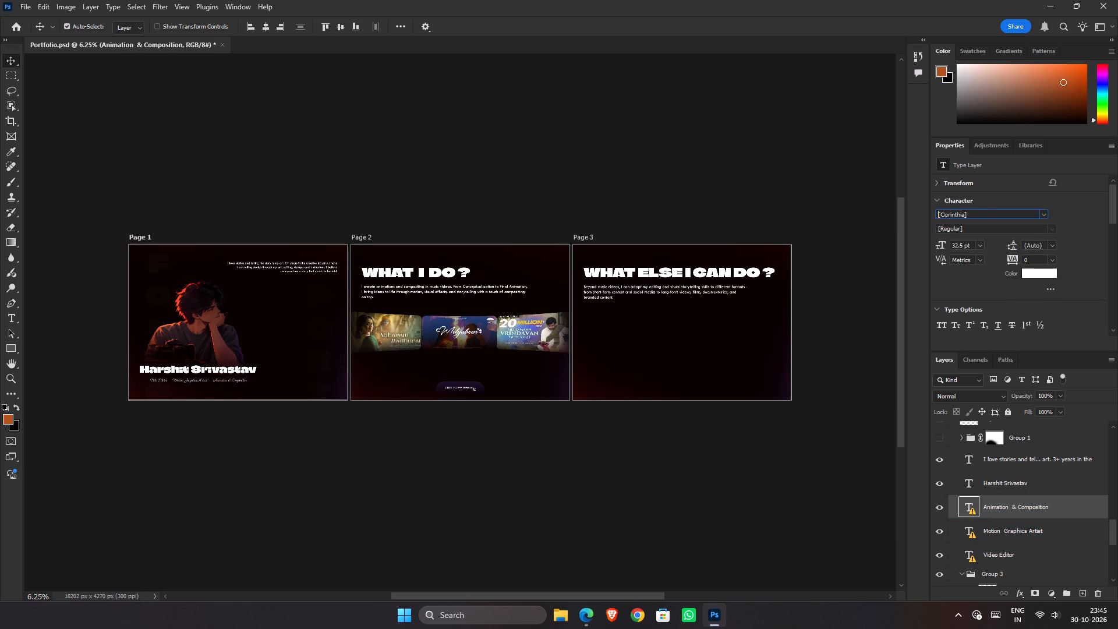
{"action": "left_click_drag", "start_coordinate": [873, 218], "coordinate": [981, 205]}
{"action": "key", "text": "ctrl+c"}
Switch to Microsoft Edge and open the Google Fonts browse page in a new tab.
{"action": "left_click", "coordinate": [595, 627]}
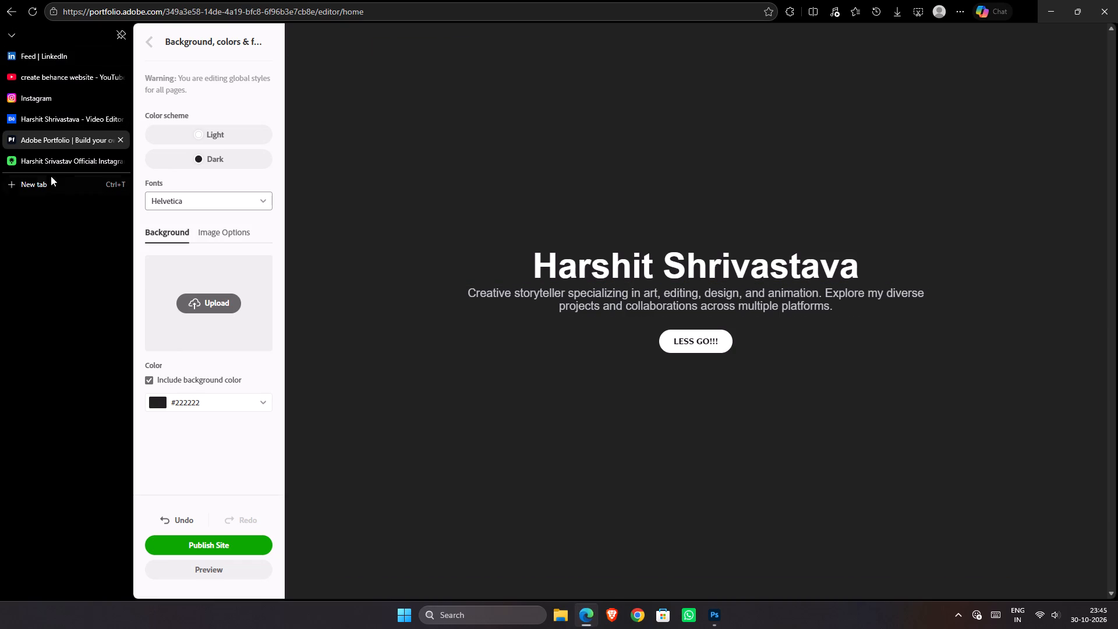
{"action": "left_click", "coordinate": [51, 177]}
{"action": "key", "text": "f"}
{"action": "key", "text": "o"}
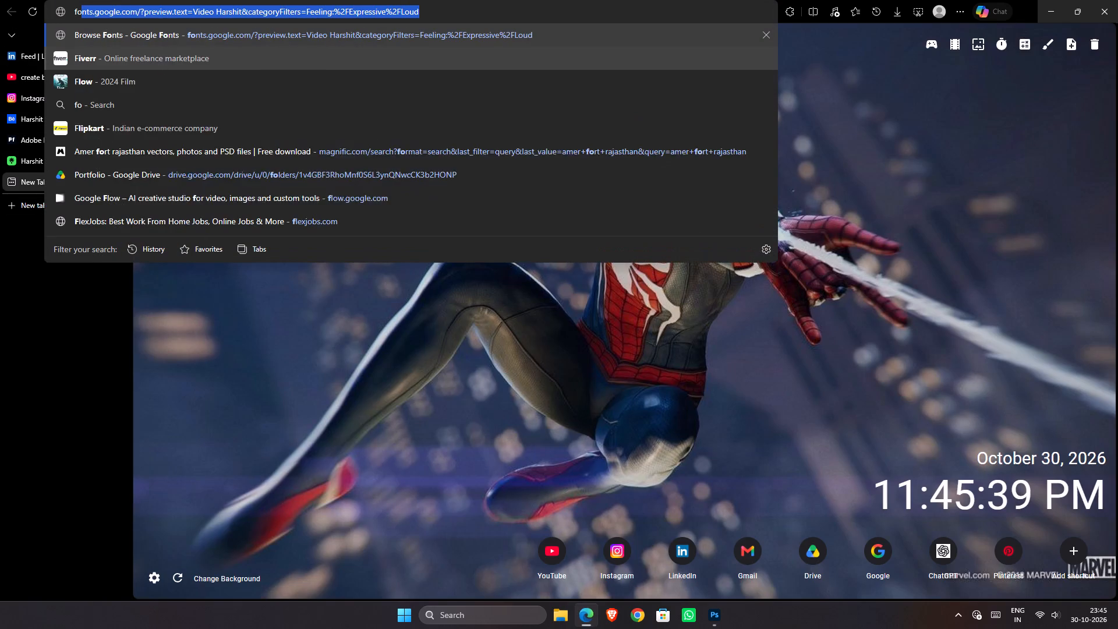
{"action": "type", "text": "nt"}
{"action": "left_click", "coordinate": [115, 34]}
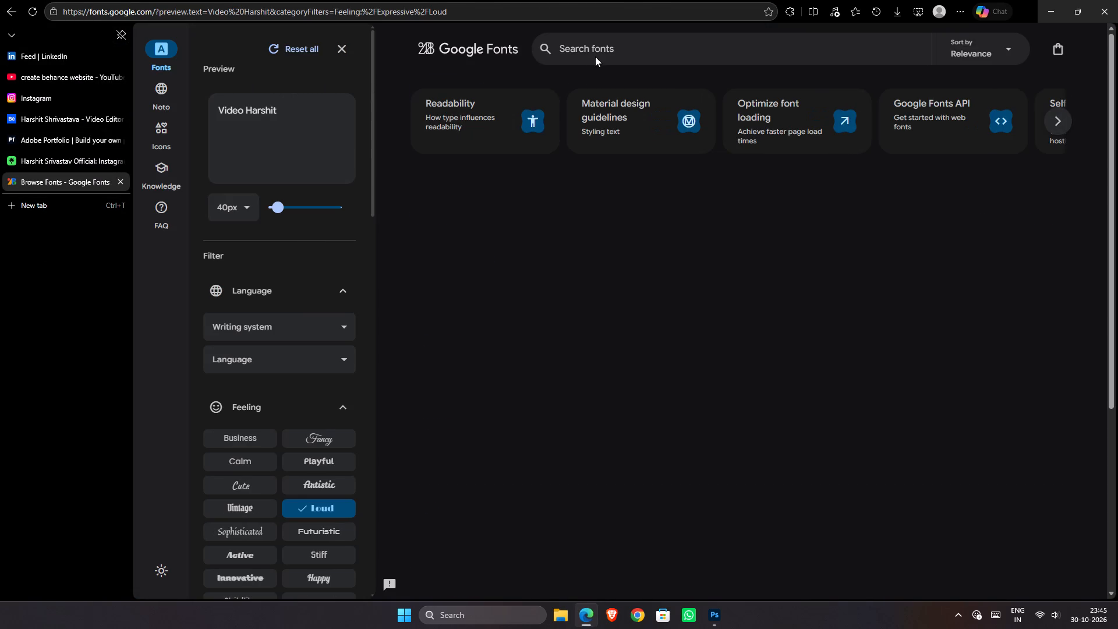
Search Google Fonts for Corinthia, without the square brackets, and open the font's specimen page.
{"action": "left_click", "coordinate": [596, 54]}
{"action": "key", "text": "ctrl+v"}
{"action": "key", "text": "Return"}
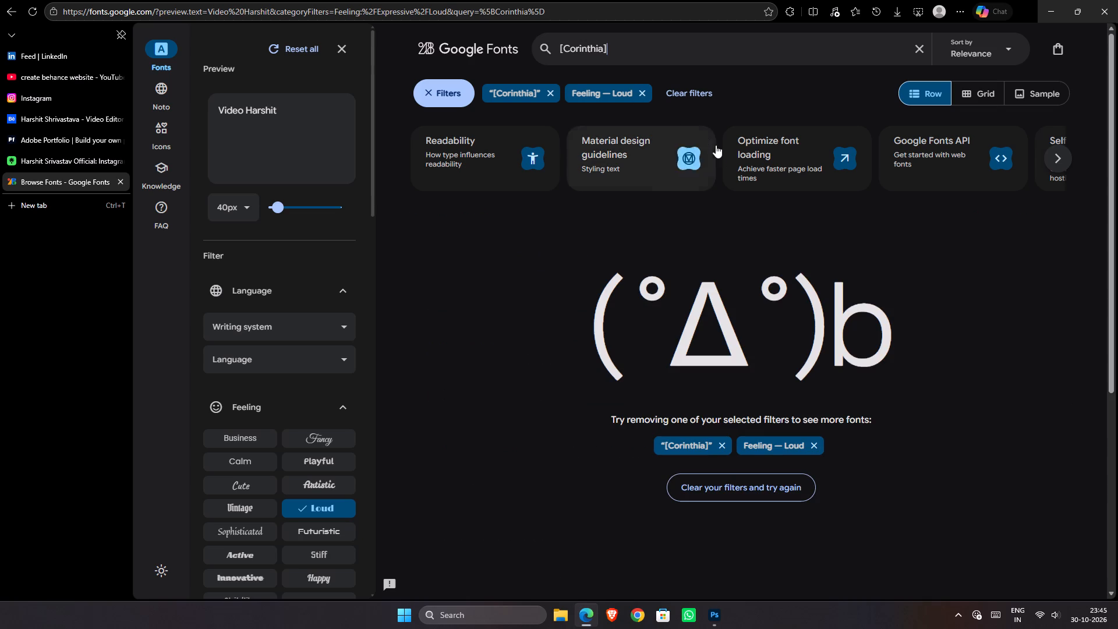
{"action": "left_click", "coordinate": [663, 46]}
{"action": "key", "text": "BackSpace"}
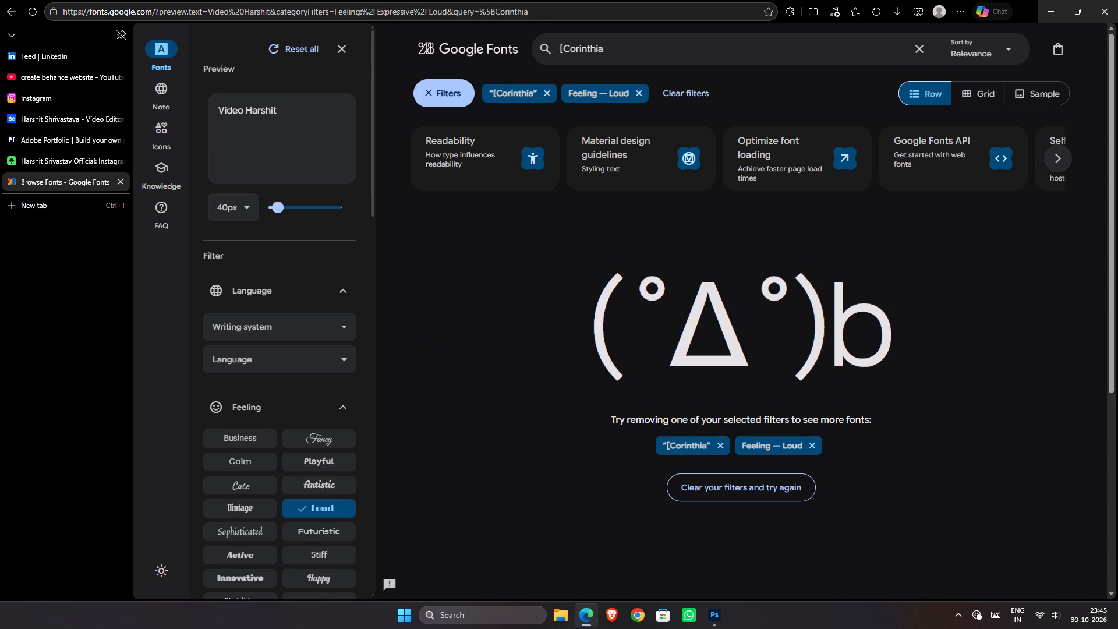
{"action": "left_click", "coordinate": [564, 45]}
{"action": "key", "text": "BackSpace"}
{"action": "left_click", "coordinate": [642, 79]}
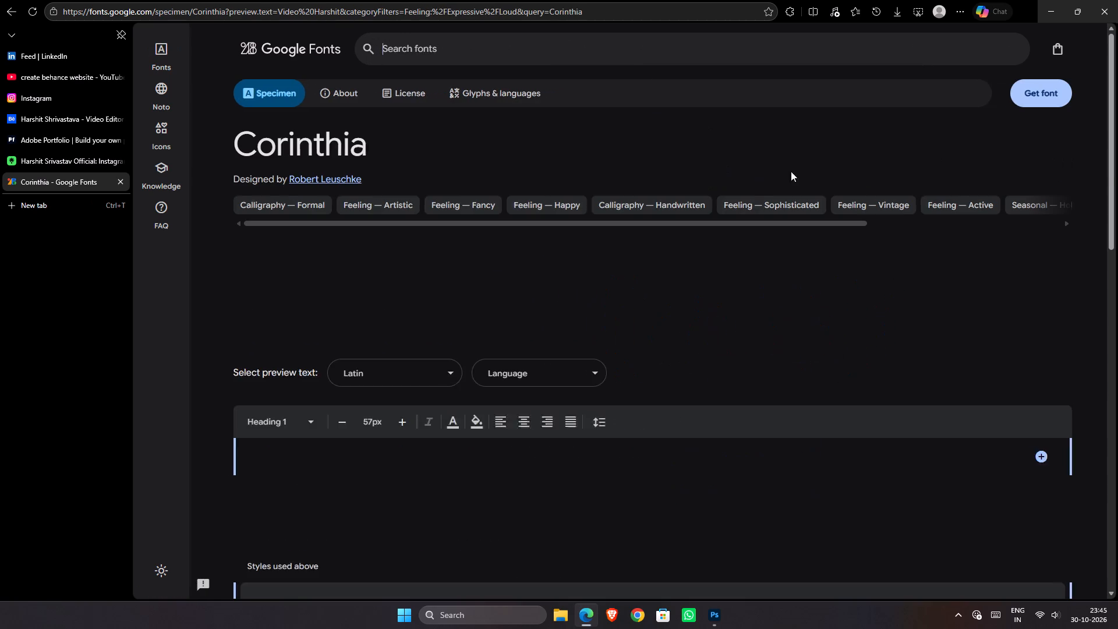
Get the Corinthia font and download its family as Corinthia.zip.
{"action": "left_click", "coordinate": [1032, 95]}
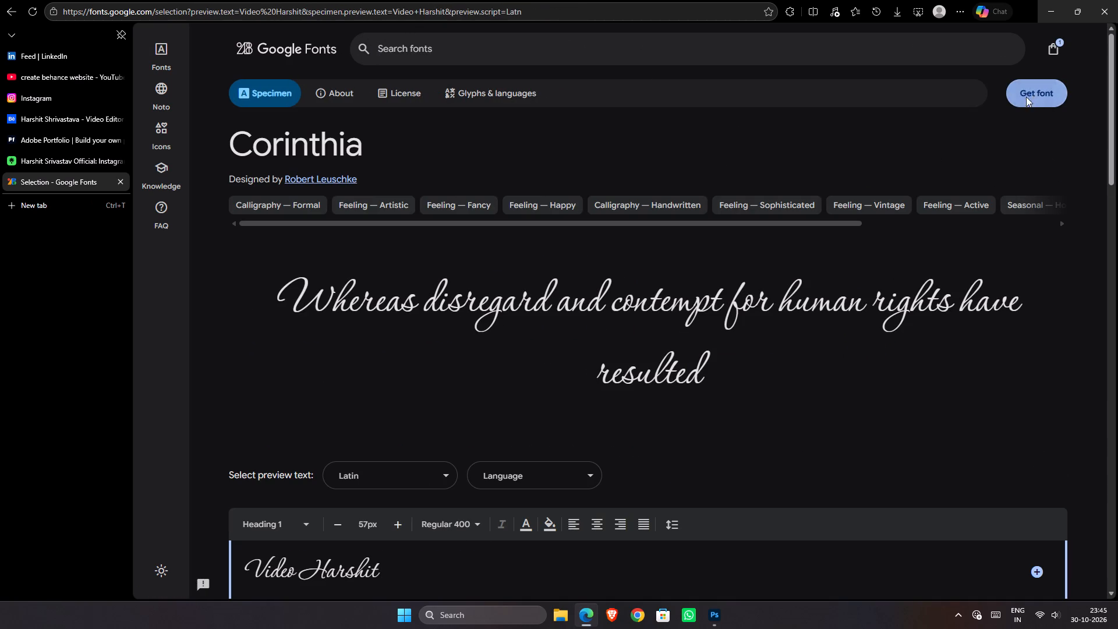
{"action": "left_click", "coordinate": [814, 193]}
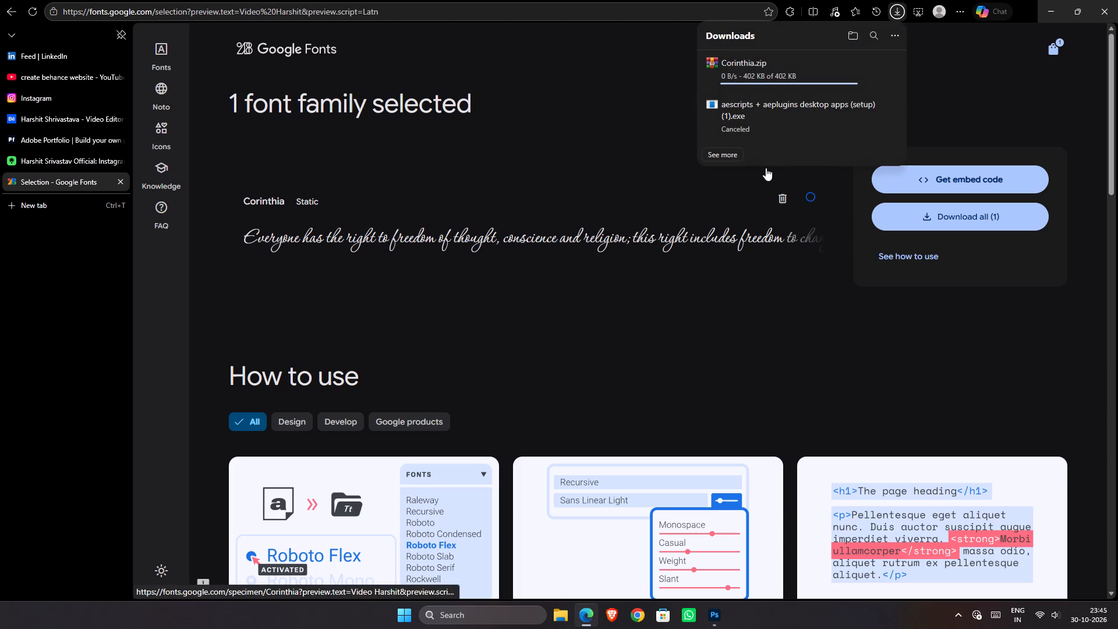
{"action": "left_click", "coordinate": [973, 86]}
{"action": "left_click", "coordinate": [828, 154]}
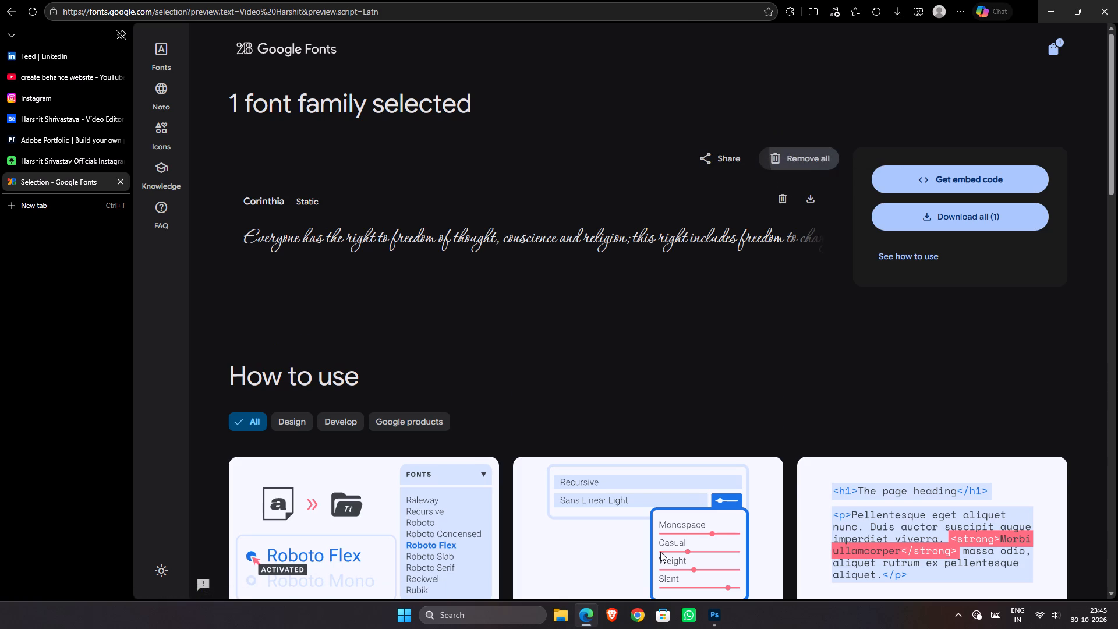
Open Corinthia.zip from the Downloads folder in File Explorer and install the Corinthia Regular font.
{"action": "left_click", "coordinate": [564, 627]}
{"action": "left_click", "coordinate": [60, 182]}
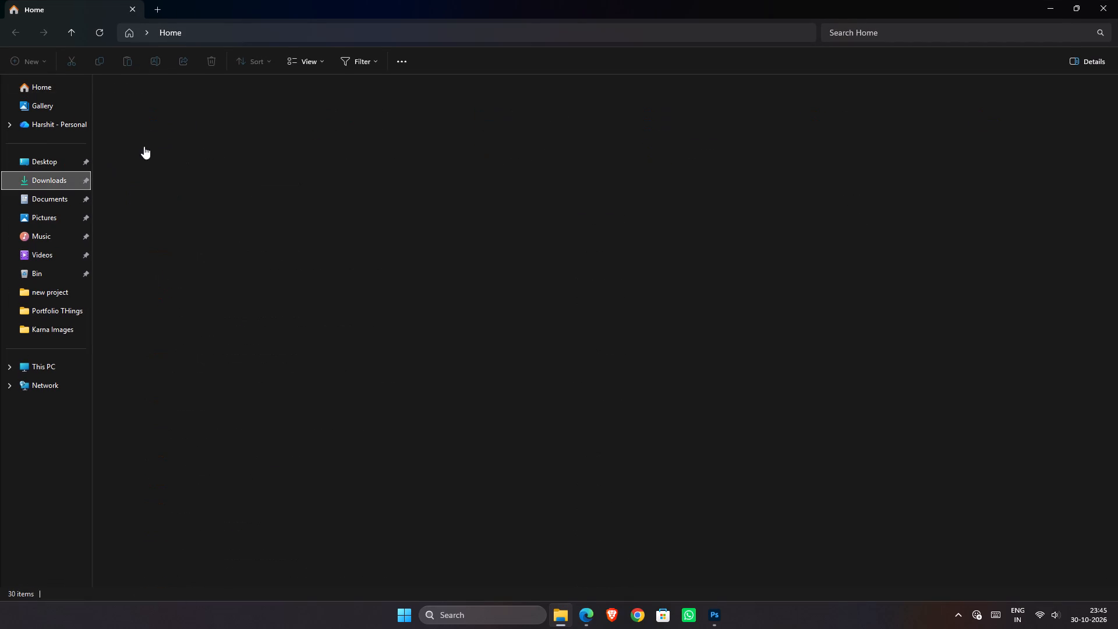
{"action": "double_click", "coordinate": [185, 141]}
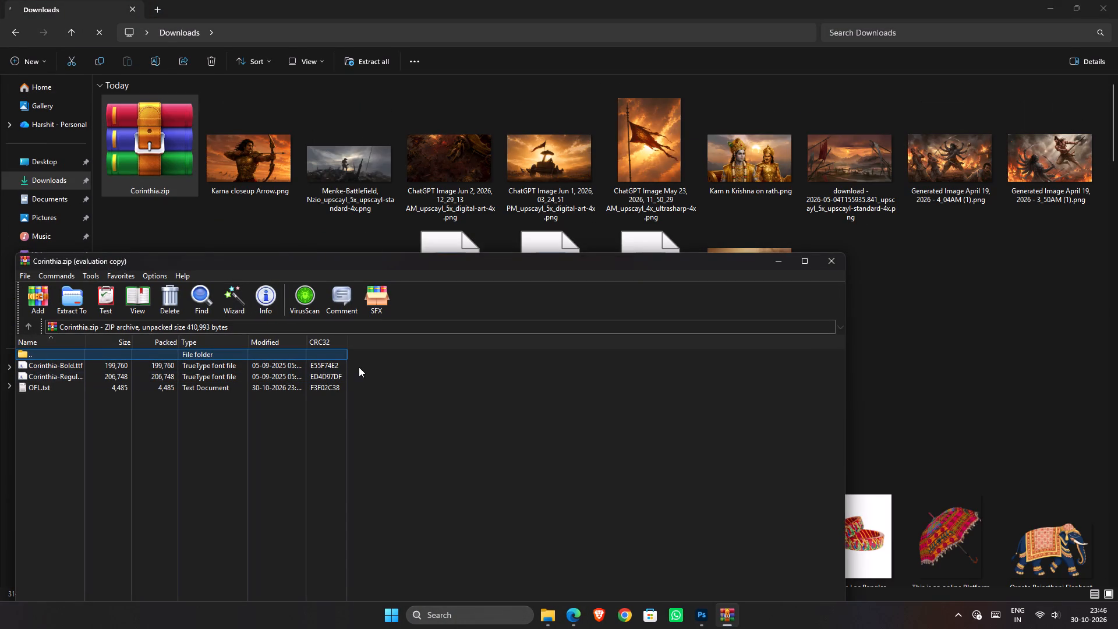
{"action": "left_click_drag", "start_coordinate": [359, 367], "coordinate": [300, 377]}
{"action": "double_click", "coordinate": [300, 377]}
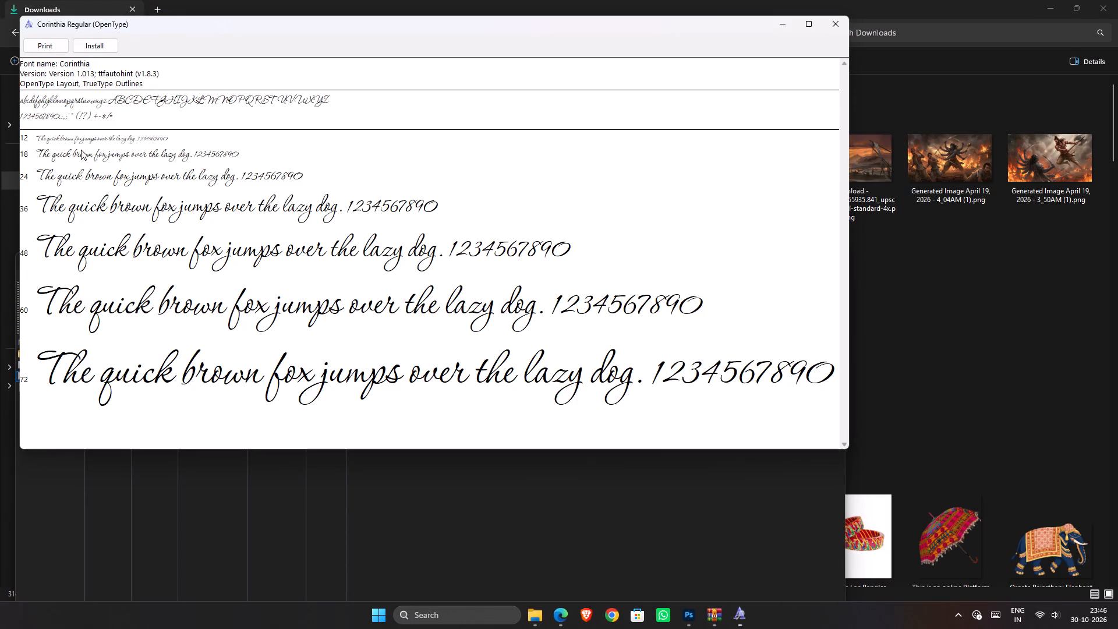
{"action": "left_click", "coordinate": [84, 45]}
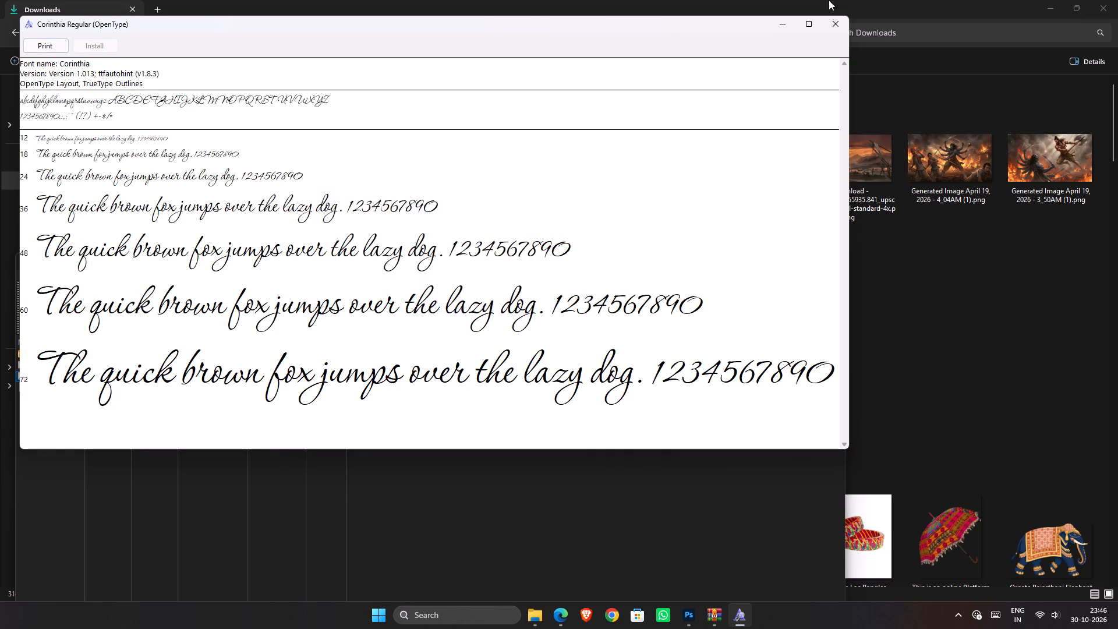
{"action": "left_click", "coordinate": [836, 25]}
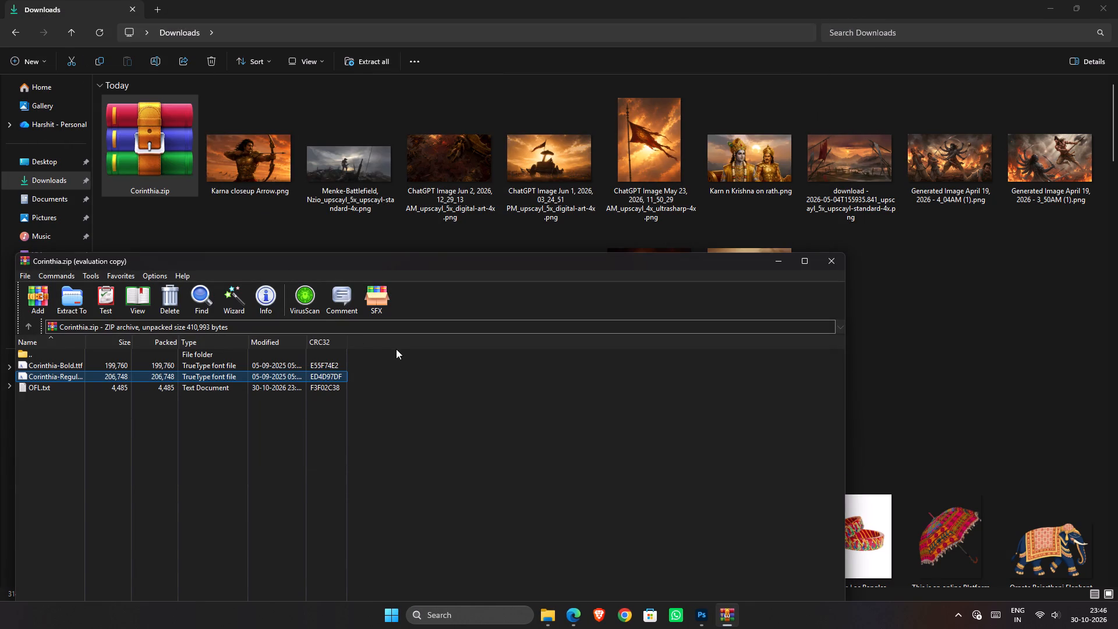
Install the Corinthia Bold font from the archive, and close the font preview and the archive.
{"action": "double_click", "coordinate": [118, 368]}
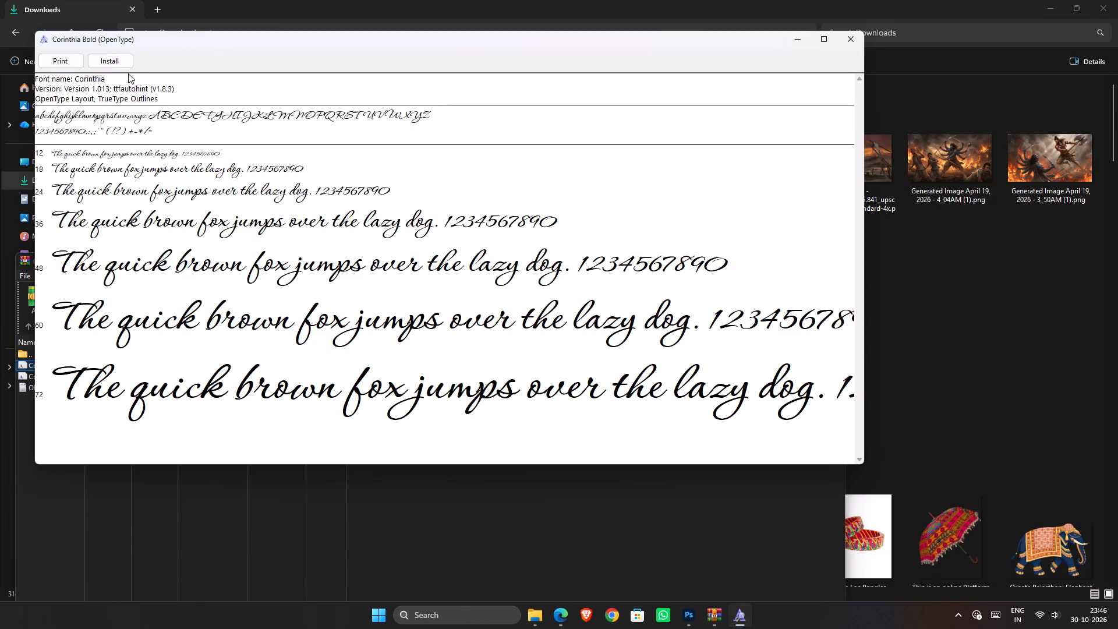
{"action": "left_click", "coordinate": [119, 61]}
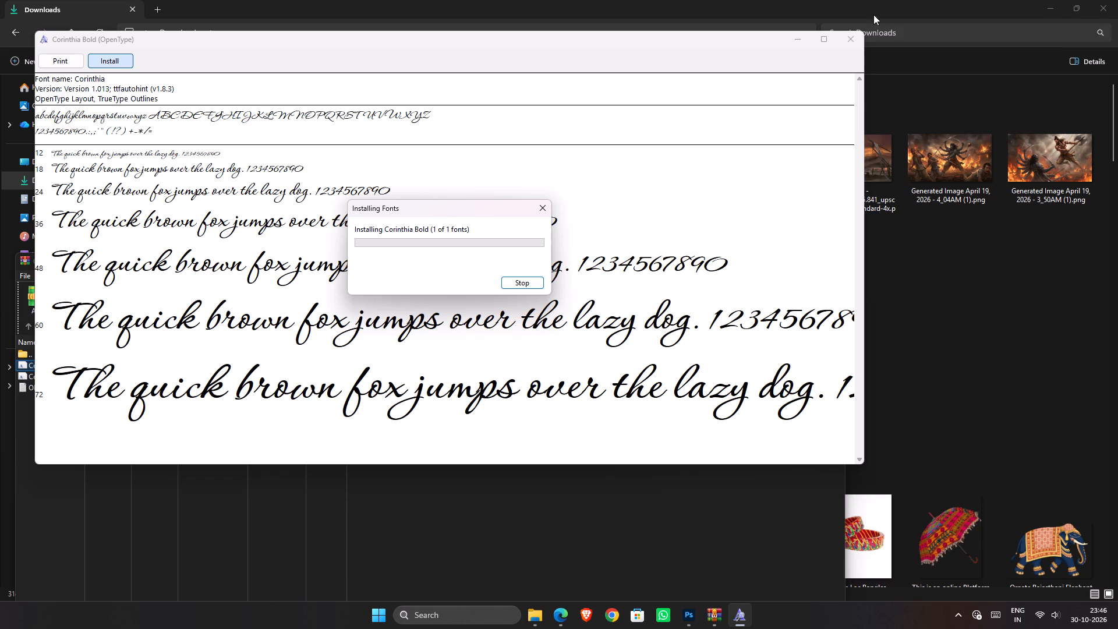
{"action": "left_click", "coordinate": [854, 39]}
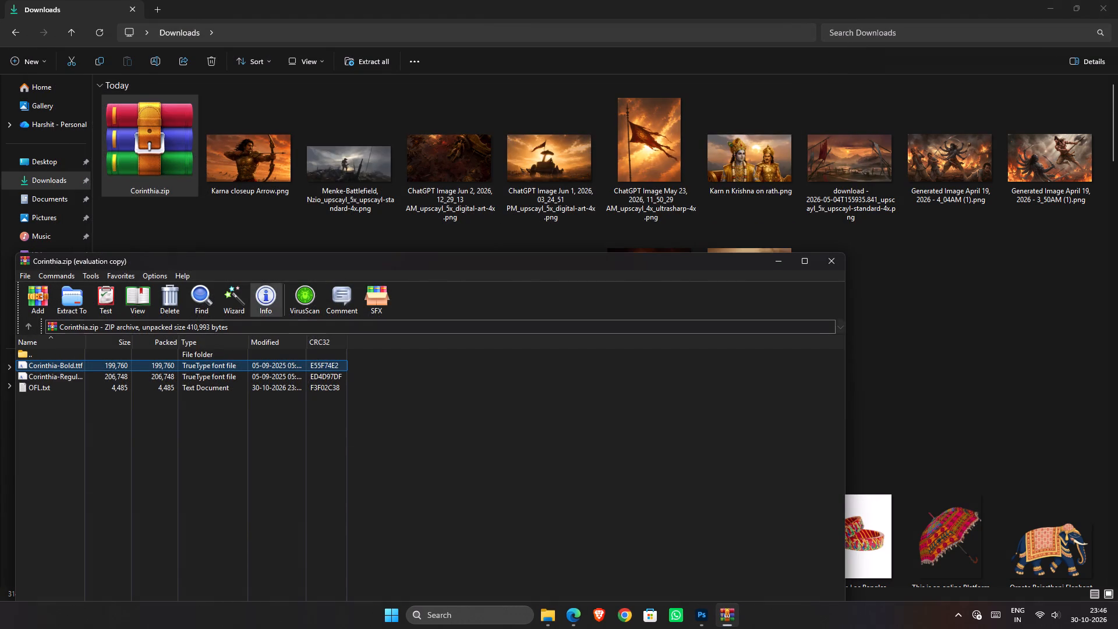
{"action": "left_click", "coordinate": [845, 264]}
Switch back to Photoshop and reapply the Corinthia Regular font to the "Animation & Composition" text layer on Page 1.
{"action": "left_click", "coordinate": [719, 624]}
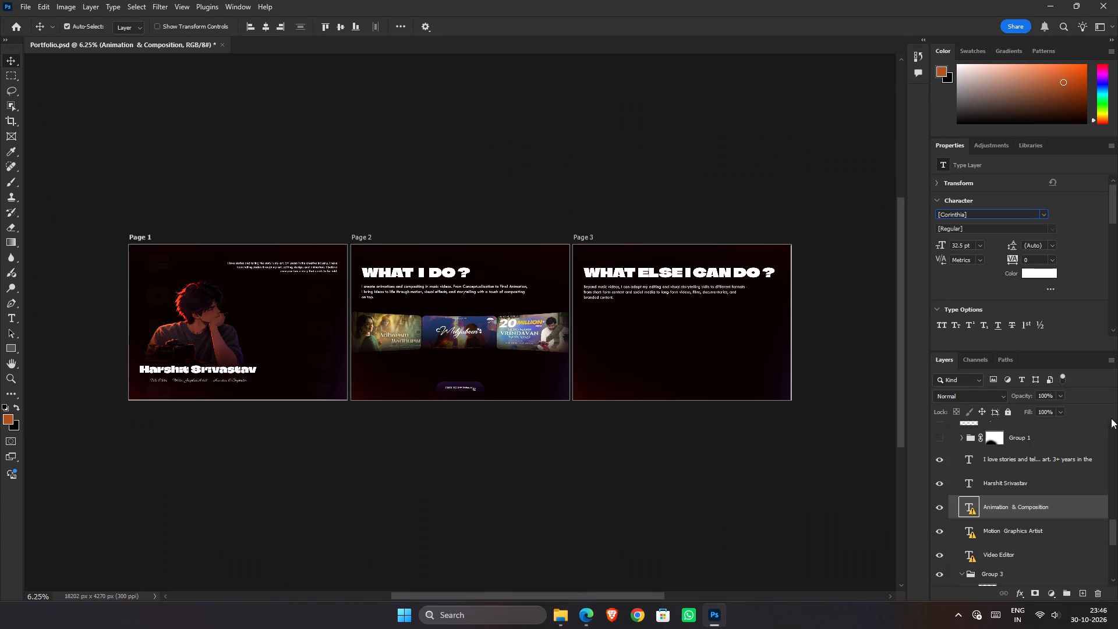
{"action": "left_click", "coordinate": [983, 210]}
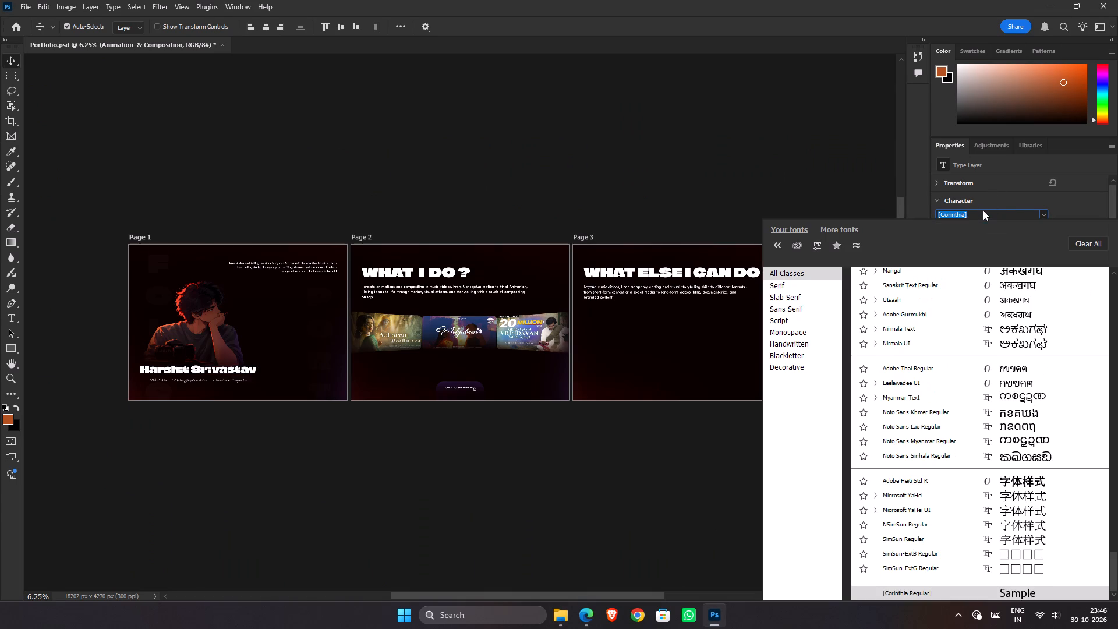
{"action": "type", "text": "corin"}
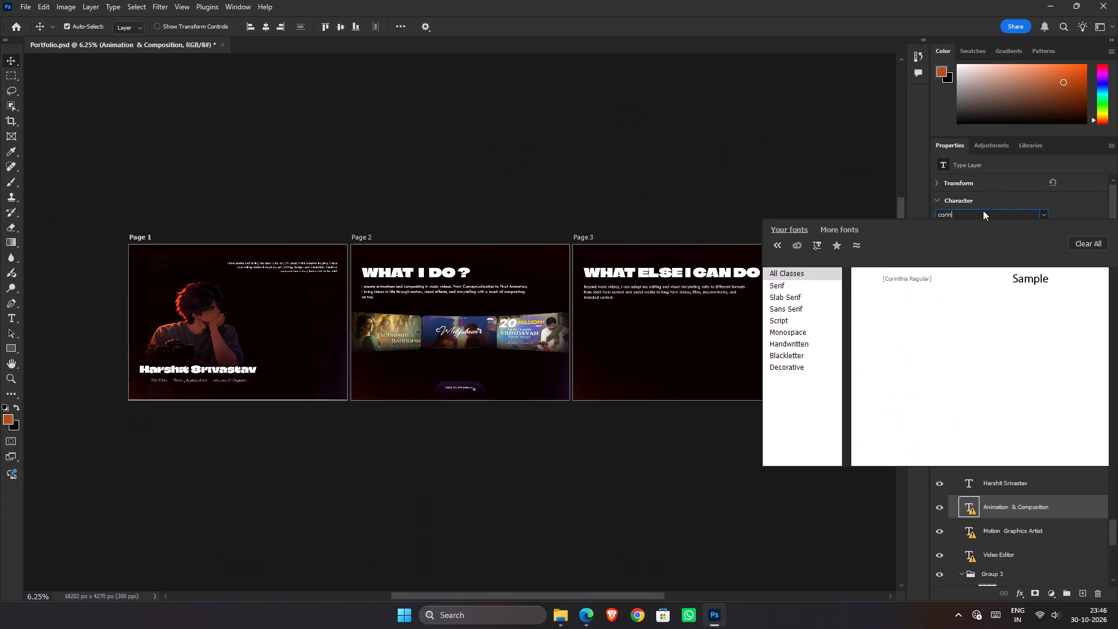
{"action": "key", "text": "Down"}
{"action": "key", "text": "Return"}
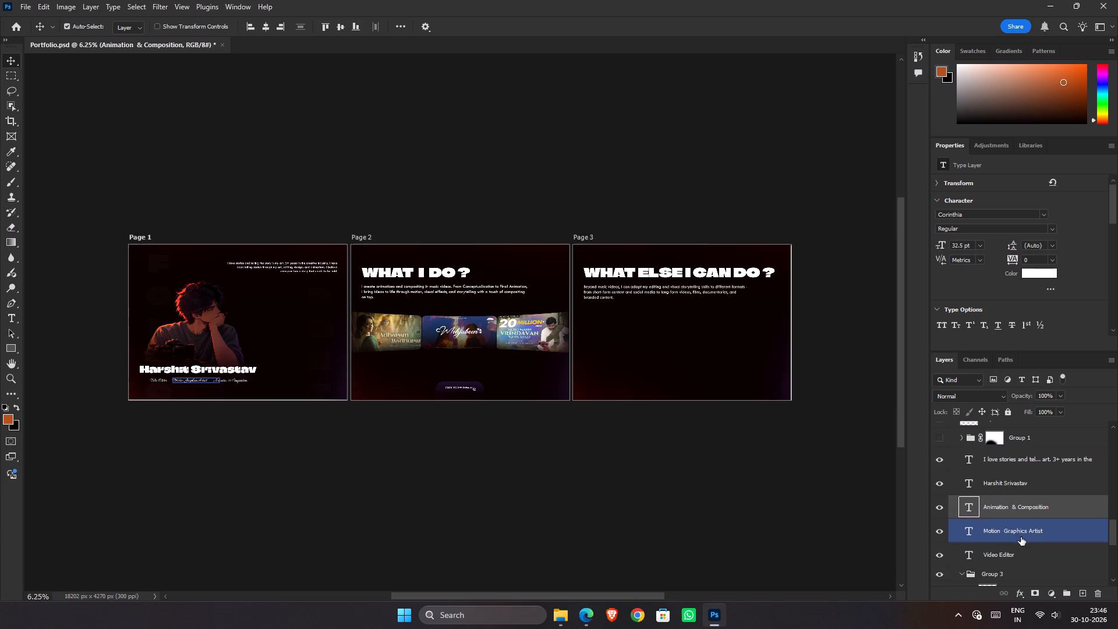
Save the Portfolio.psd document.
{"action": "scroll", "coordinate": [998, 545], "scroll_direction": "down", "scroll_amount": 5}
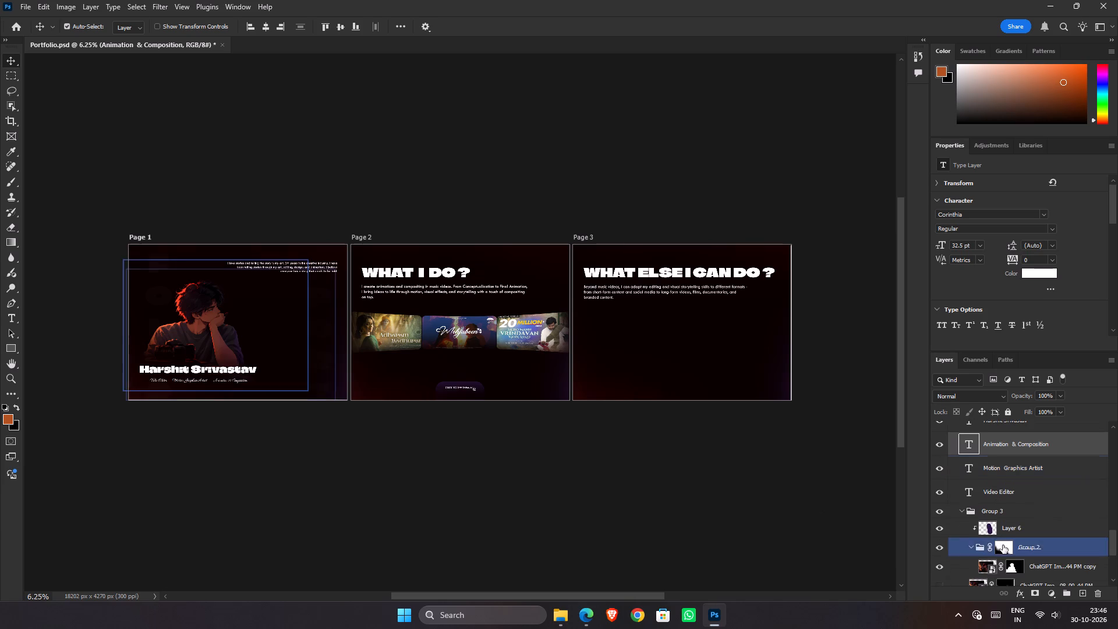
{"action": "key", "text": "ctrl+s"}
Reapply the Climate Crisis Regular font to the "PORTFOLIO copy" text layer on Page 1.
{"action": "scroll", "coordinate": [1007, 543], "scroll_direction": "down", "scroll_amount": 7}
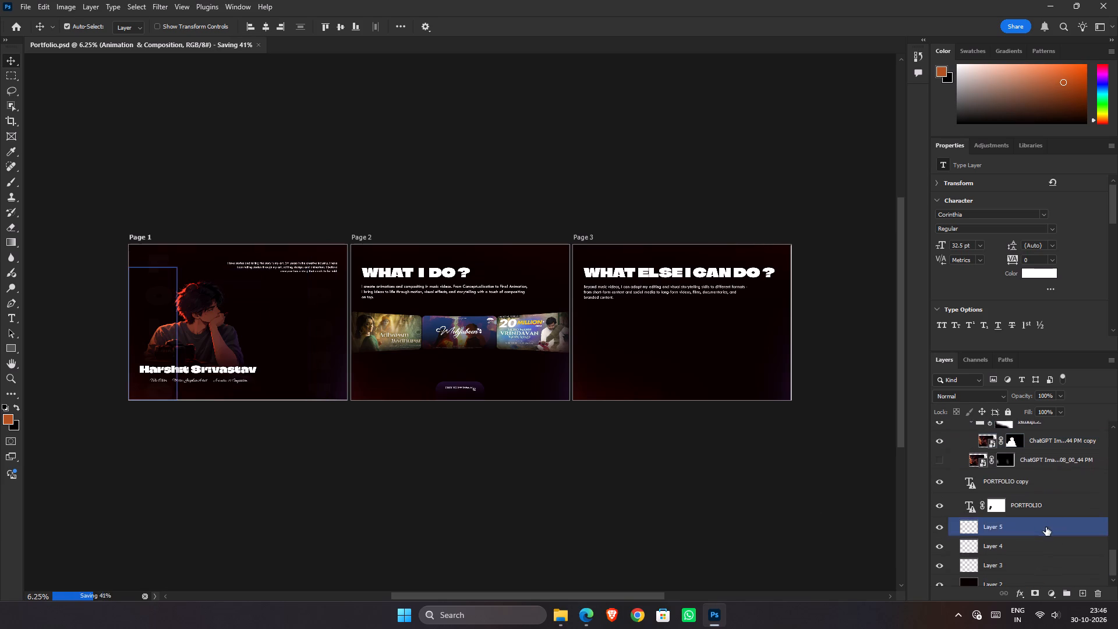
{"action": "scroll", "coordinate": [1053, 515], "scroll_direction": "down", "scroll_amount": 7}
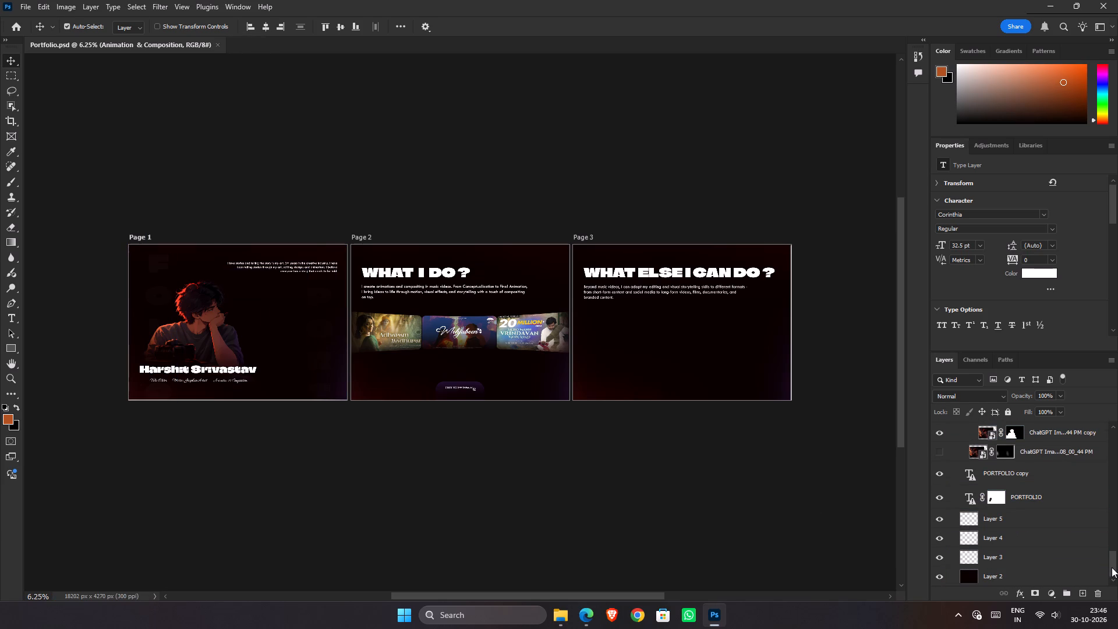
{"action": "left_click", "coordinate": [1112, 567]}
{"action": "left_click", "coordinate": [972, 489]}
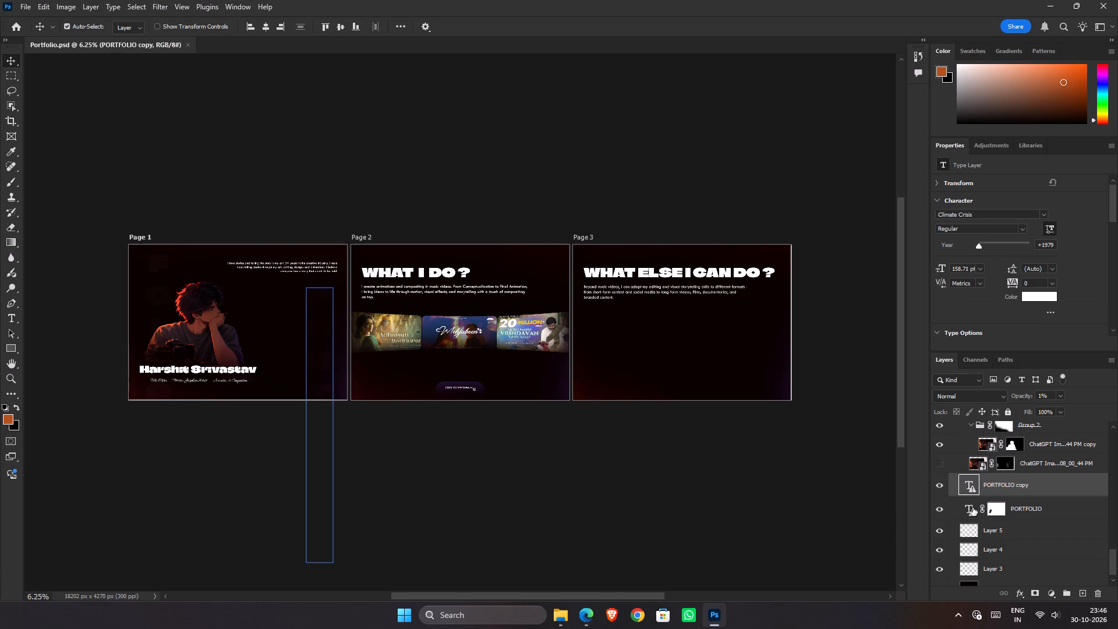
{"action": "left_click", "coordinate": [993, 213]}
{"action": "type", "text": "clima"}
{"action": "key", "text": "Down"}
{"action": "key", "text": "Return"}
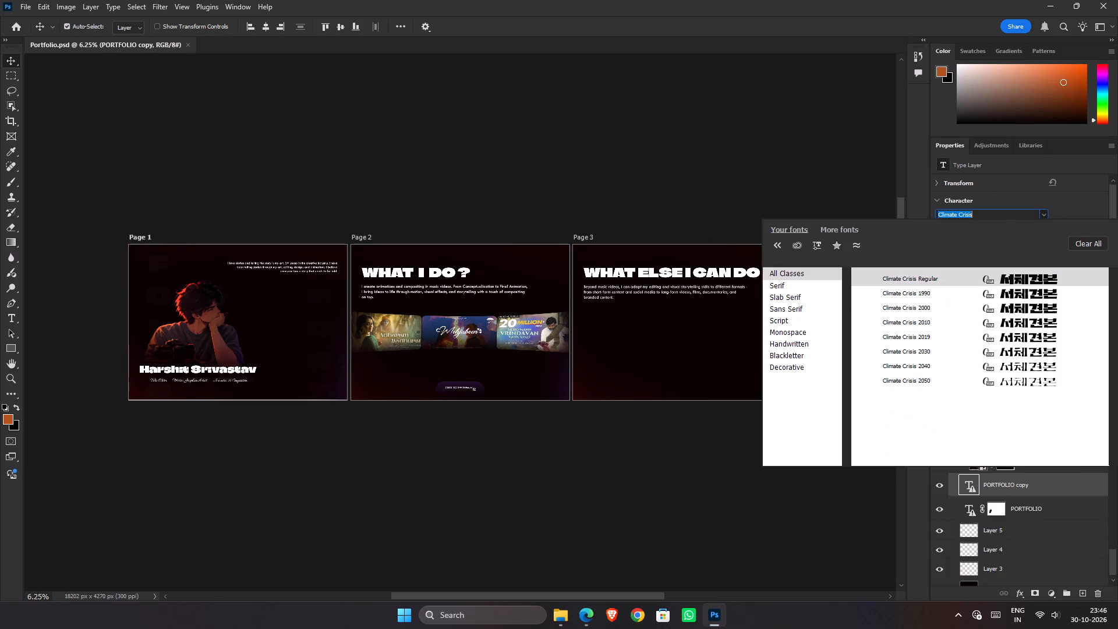
Reapply the Climate Crisis Regular font to the masked "PORTFOLIO" text layer on Page 1.
{"action": "left_click", "coordinate": [968, 511]}
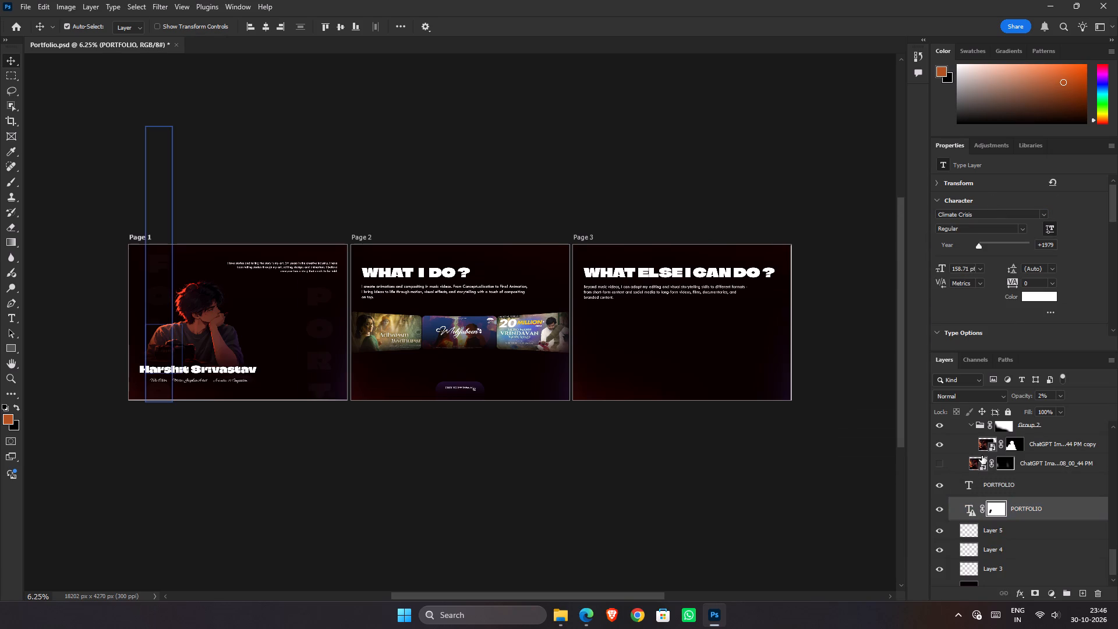
{"action": "left_click", "coordinate": [970, 212]}
{"action": "type", "text": "climate"}
{"action": "key", "text": "Down"}
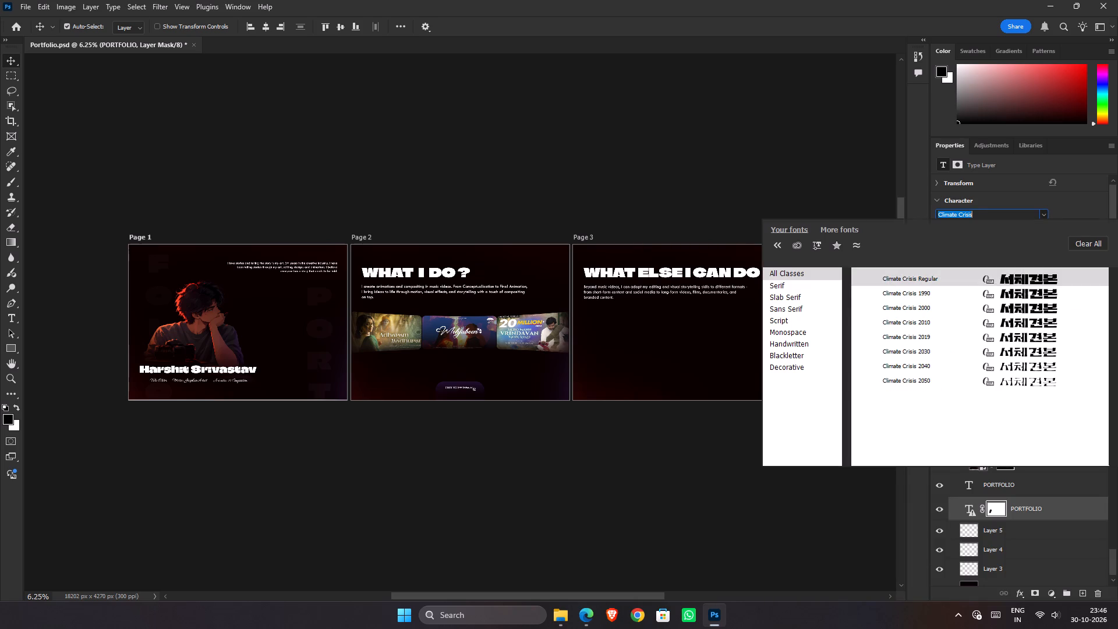
{"action": "key", "text": "Return"}
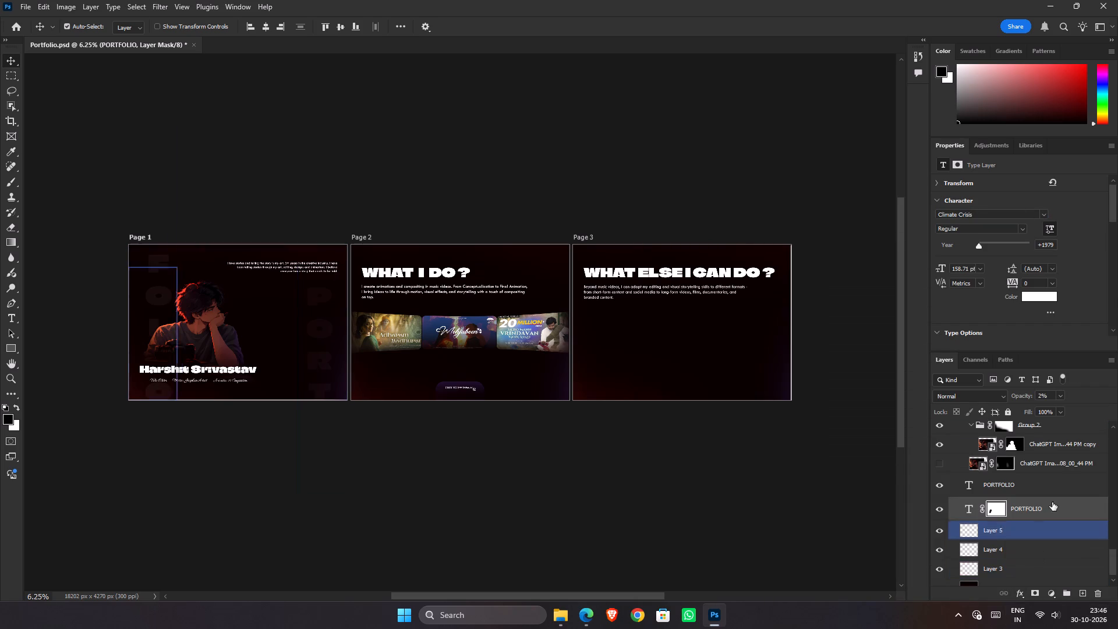
Select the range of Page 1 layers from the masked "PORTFOLIO" text up to the "I love stories" paragraph.
{"action": "scroll", "coordinate": [996, 516], "scroll_direction": "down", "scroll_amount": 1}
{"action": "scroll", "coordinate": [1116, 553], "scroll_direction": "up", "scroll_amount": 1}
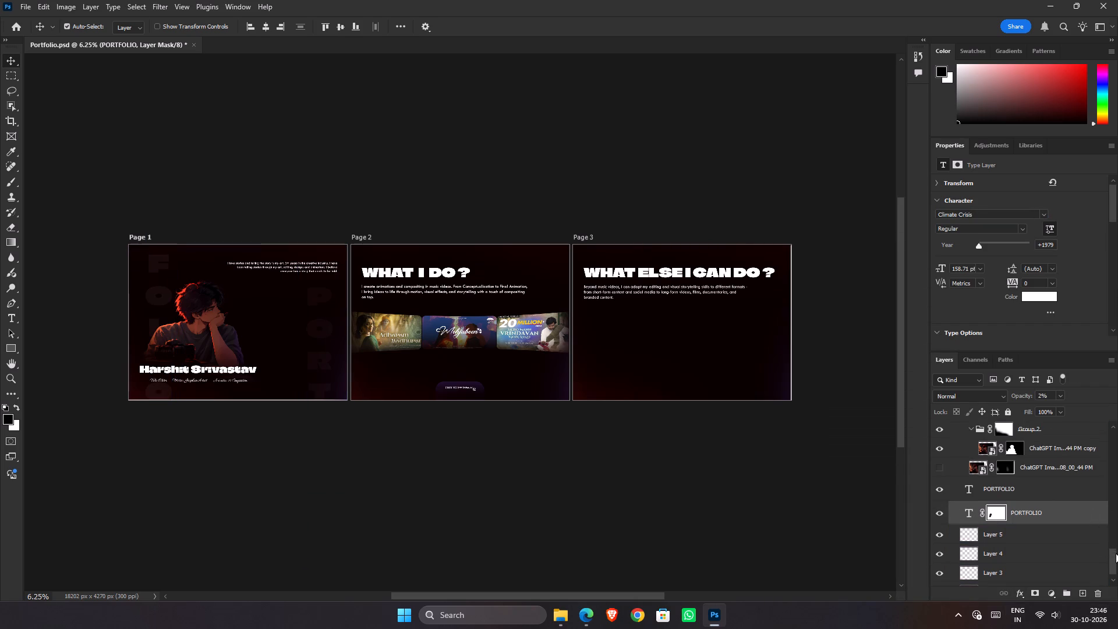
{"action": "left_click_drag", "start_coordinate": [1113, 561], "coordinate": [1114, 510]}
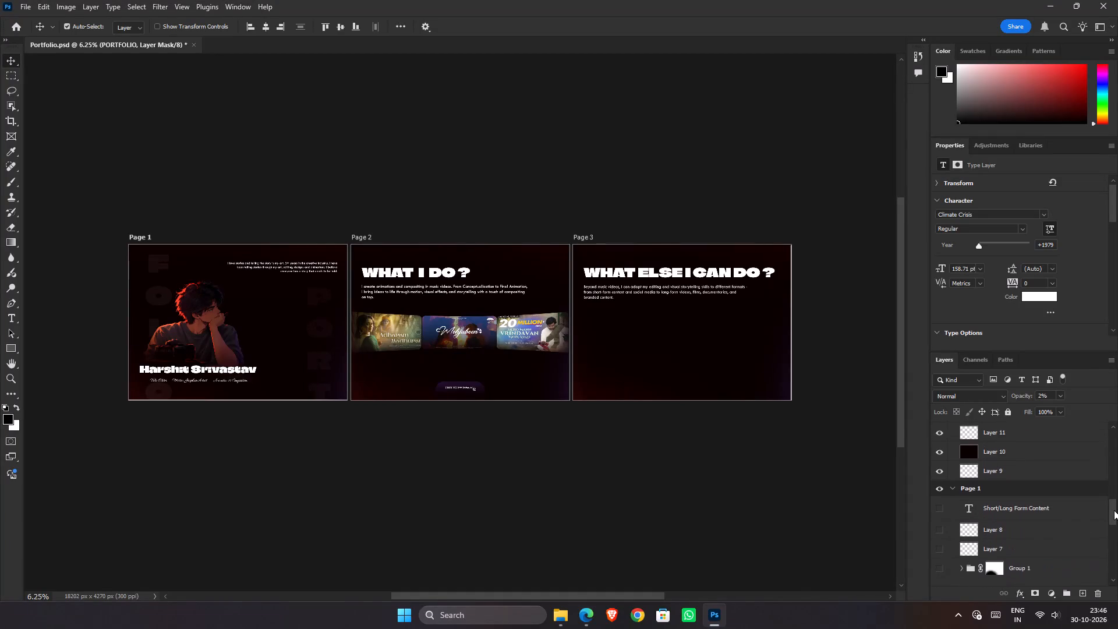
{"action": "left_click_drag", "start_coordinate": [1114, 510], "coordinate": [1114, 513]}
{"action": "scroll", "coordinate": [1077, 525], "scroll_direction": "down", "scroll_amount": 6}
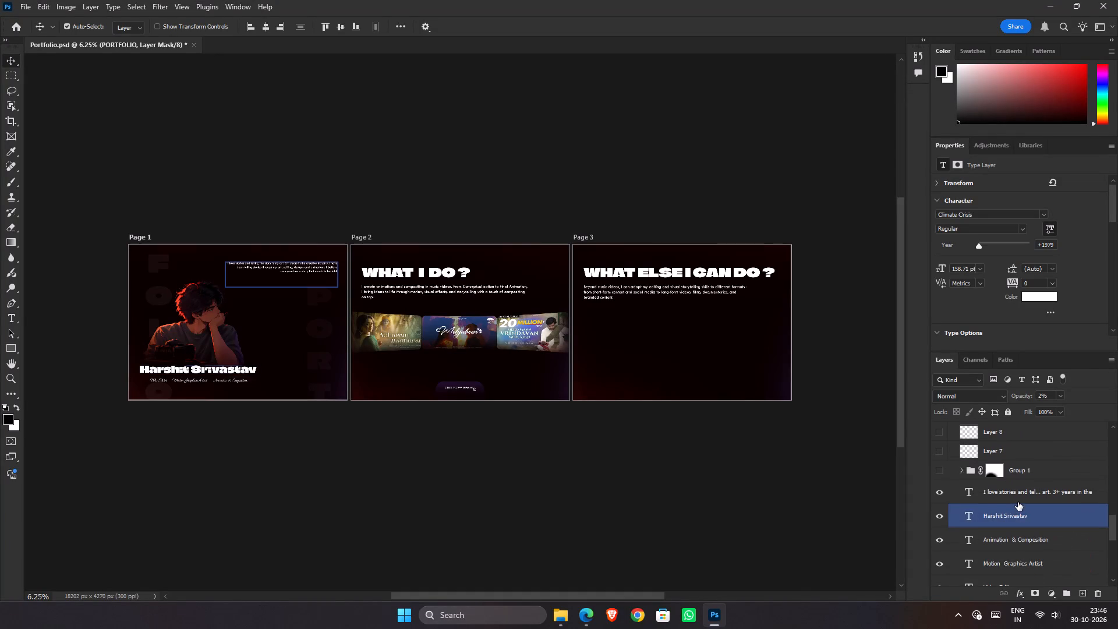
{"action": "left_click", "coordinate": [1011, 495], "text": "shift"}
{"action": "scroll", "coordinate": [1009, 495], "scroll_direction": "down", "scroll_amount": 8}
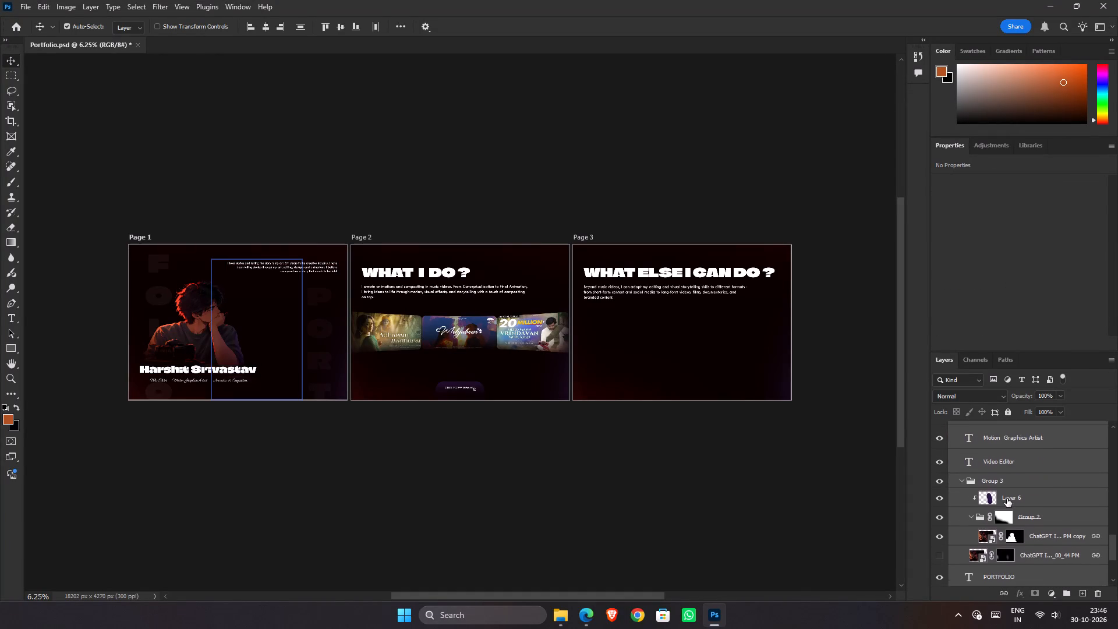
Hide the portrait image layer, the ChatGPT image copy inside Group 2 on Page 1.
{"action": "scroll", "coordinate": [1007, 499], "scroll_direction": "down", "scroll_amount": 1}
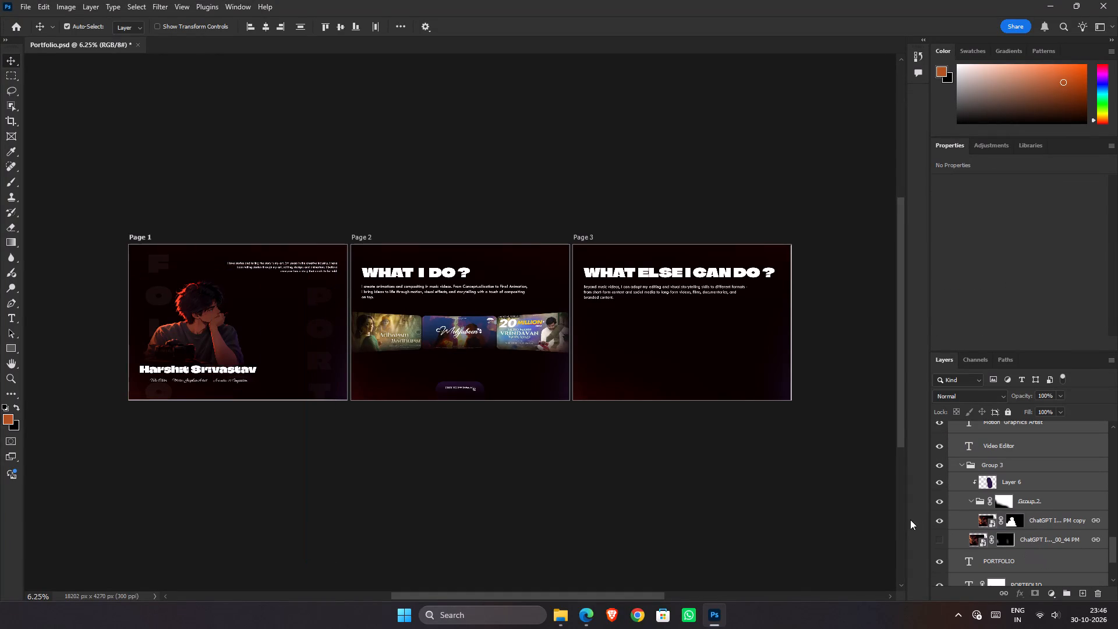
{"action": "left_click", "coordinate": [941, 518]}
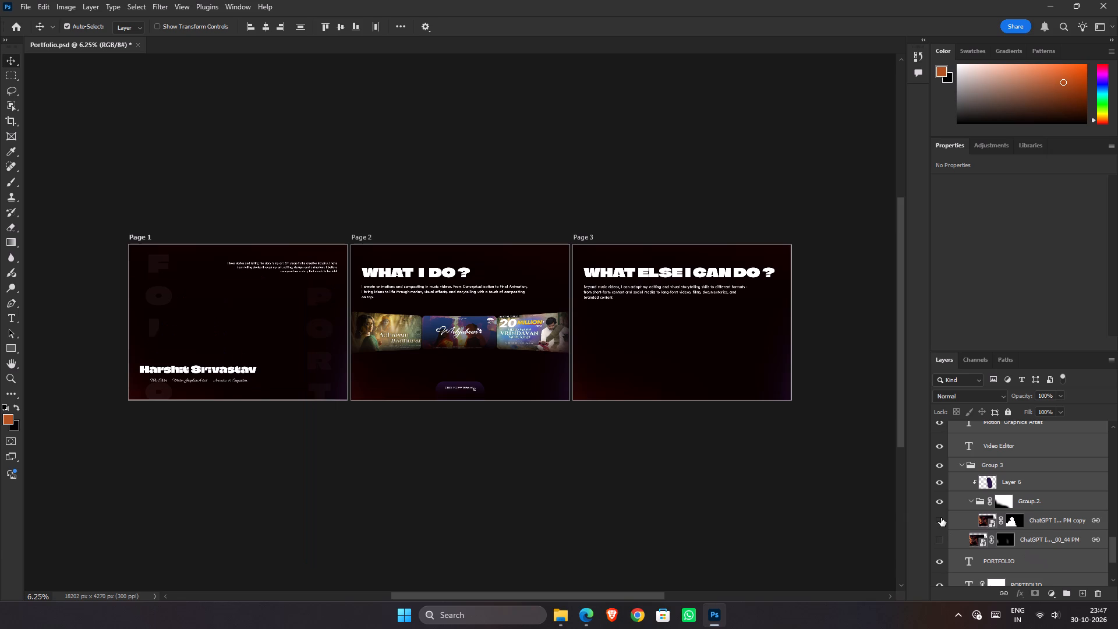
Hide both "PORTFOLIO" text layers, the portrait image copy, Group 2 and Layer 6 on Page 1.
{"action": "left_click", "coordinate": [941, 518]}
{"action": "scroll", "coordinate": [941, 518], "scroll_direction": "down", "scroll_amount": 2}
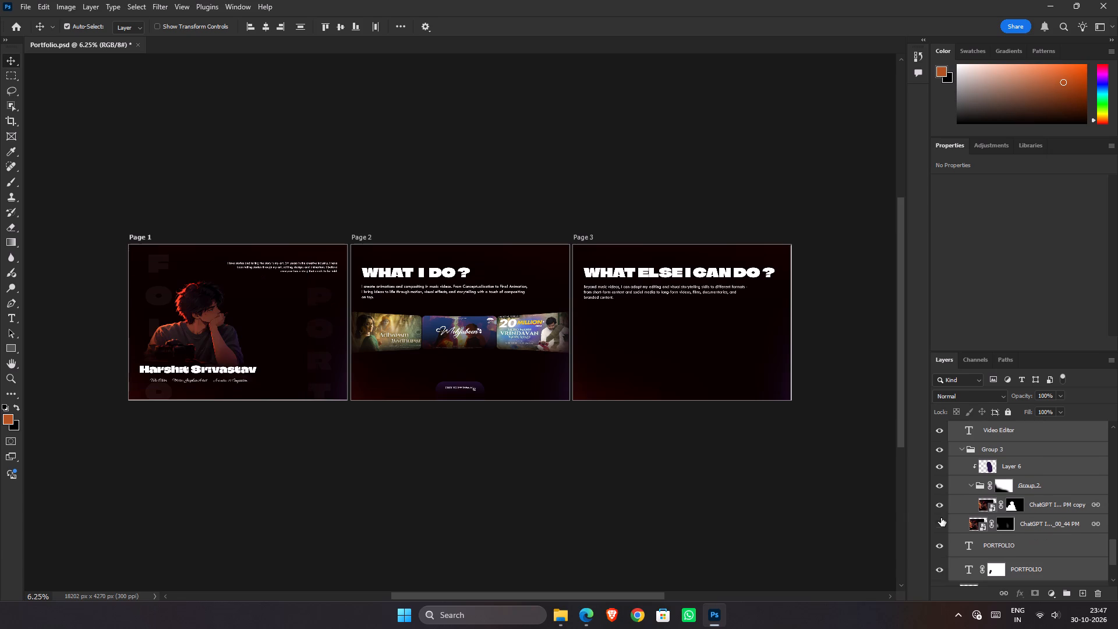
{"action": "scroll", "coordinate": [941, 518], "scroll_direction": "down", "scroll_amount": 1}
{"action": "left_click_drag", "start_coordinate": [940, 518], "coordinate": [940, 531]}
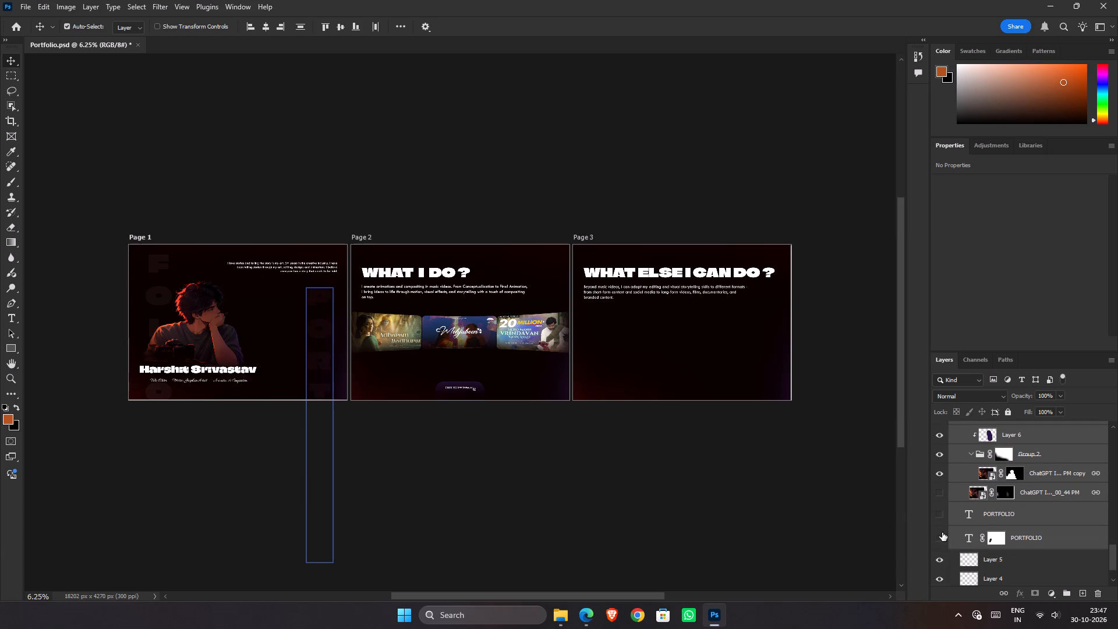
{"action": "scroll", "coordinate": [949, 507], "scroll_direction": "up", "scroll_amount": 1}
{"action": "left_click_drag", "start_coordinate": [942, 487], "coordinate": [939, 449]}
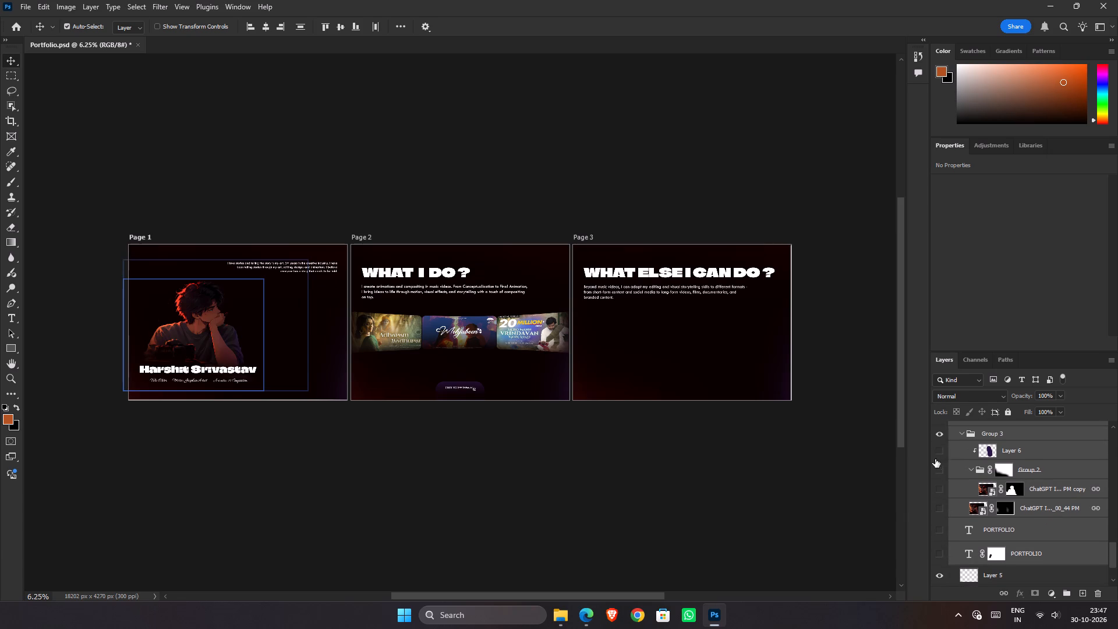
Hide the "I love stories" paragraph, the name title and the three role text layers on Page 1, and clear the layer selection.
{"action": "scroll", "coordinate": [936, 467], "scroll_direction": "up", "scroll_amount": 2}
{"action": "scroll", "coordinate": [936, 467], "scroll_direction": "down", "scroll_amount": 1}
{"action": "scroll", "coordinate": [936, 467], "scroll_direction": "up", "scroll_amount": 3}
{"action": "scroll", "coordinate": [936, 467], "scroll_direction": "down", "scroll_amount": 1}
{"action": "scroll", "coordinate": [936, 467], "scroll_direction": "up", "scroll_amount": 9}
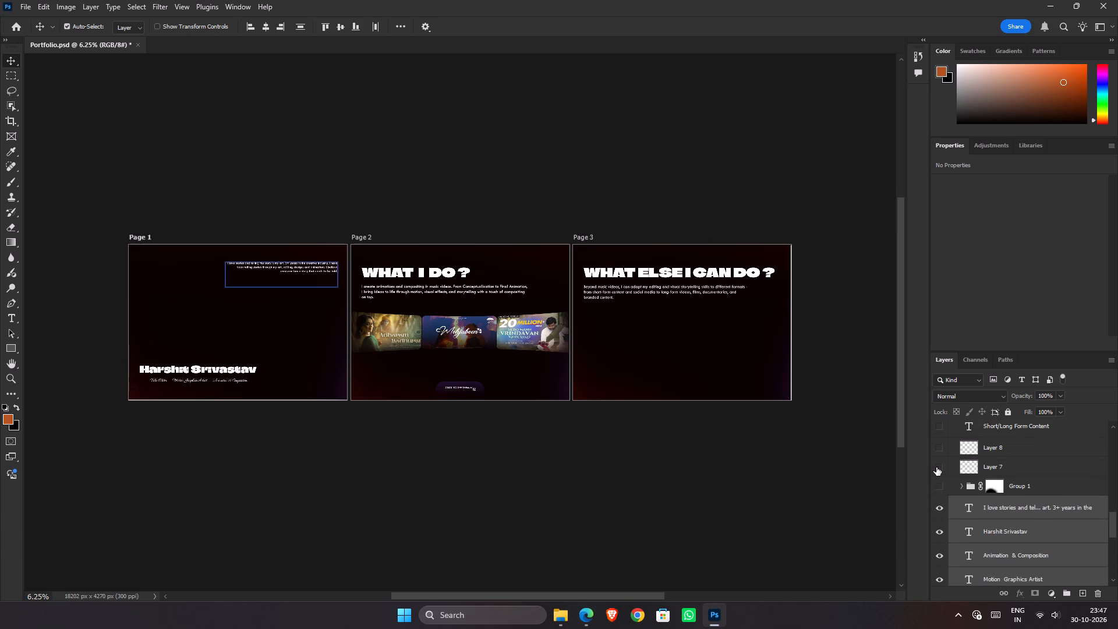
{"action": "scroll", "coordinate": [937, 480], "scroll_direction": "down", "scroll_amount": 1}
{"action": "left_click_drag", "start_coordinate": [940, 493], "coordinate": [940, 526]}
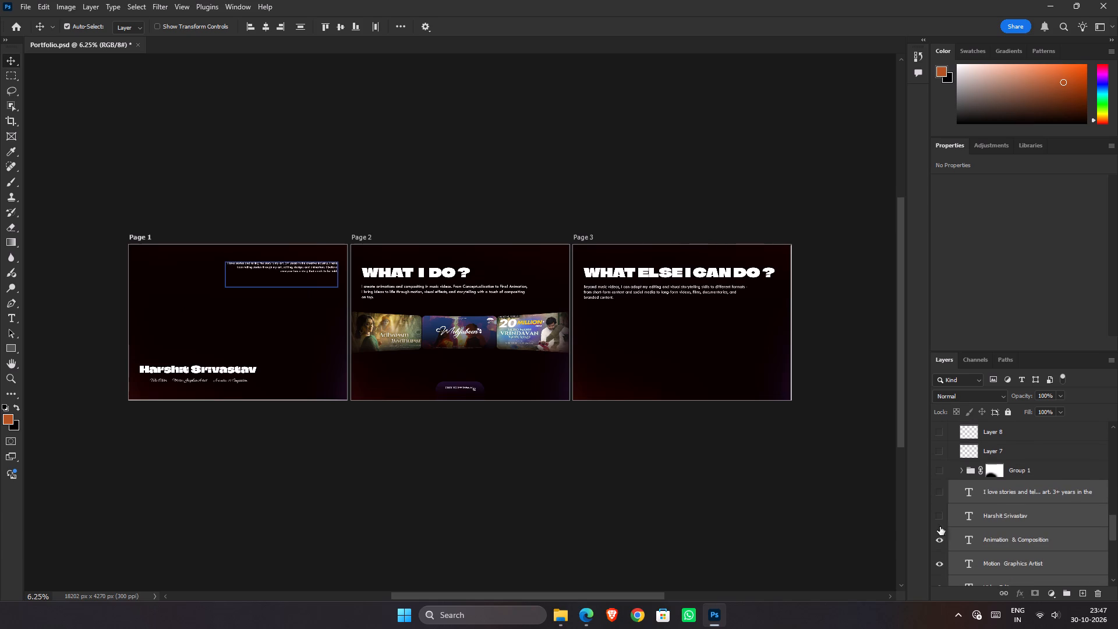
{"action": "left_click_drag", "start_coordinate": [940, 526], "coordinate": [937, 567]}
{"action": "scroll", "coordinate": [950, 559], "scroll_direction": "down", "scroll_amount": 3}
{"action": "left_click_drag", "start_coordinate": [944, 544], "coordinate": [940, 560]}
{"action": "left_click", "coordinate": [777, 517]}
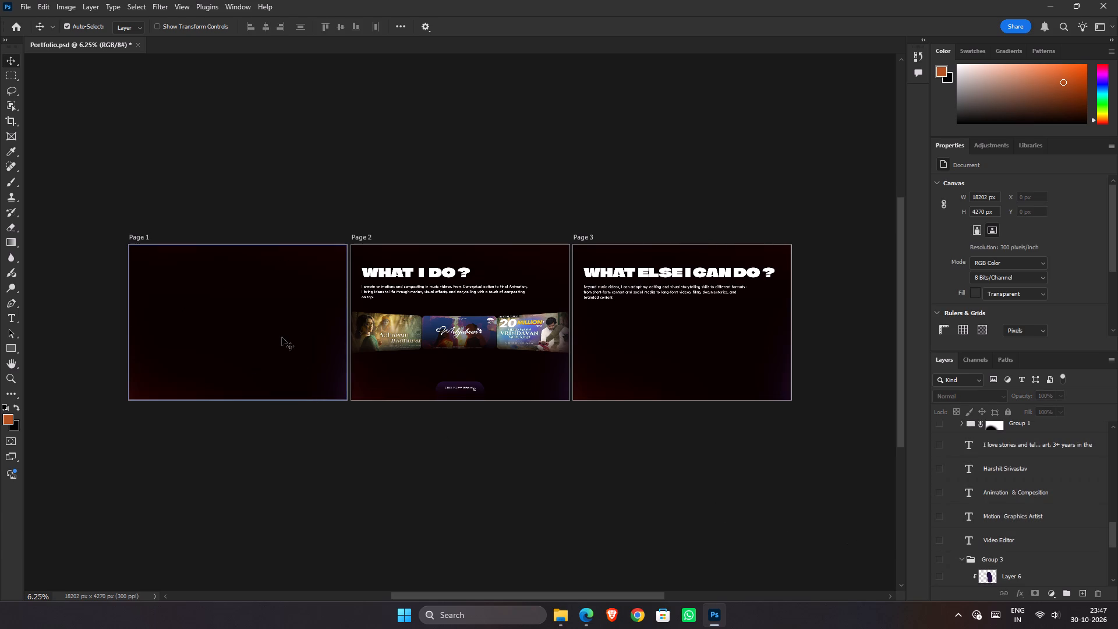
Export the artboards as PNG files to the Downloads folder, entering the name BG FOLIO and copying it along the way.
{"action": "left_click", "coordinate": [148, 260]}
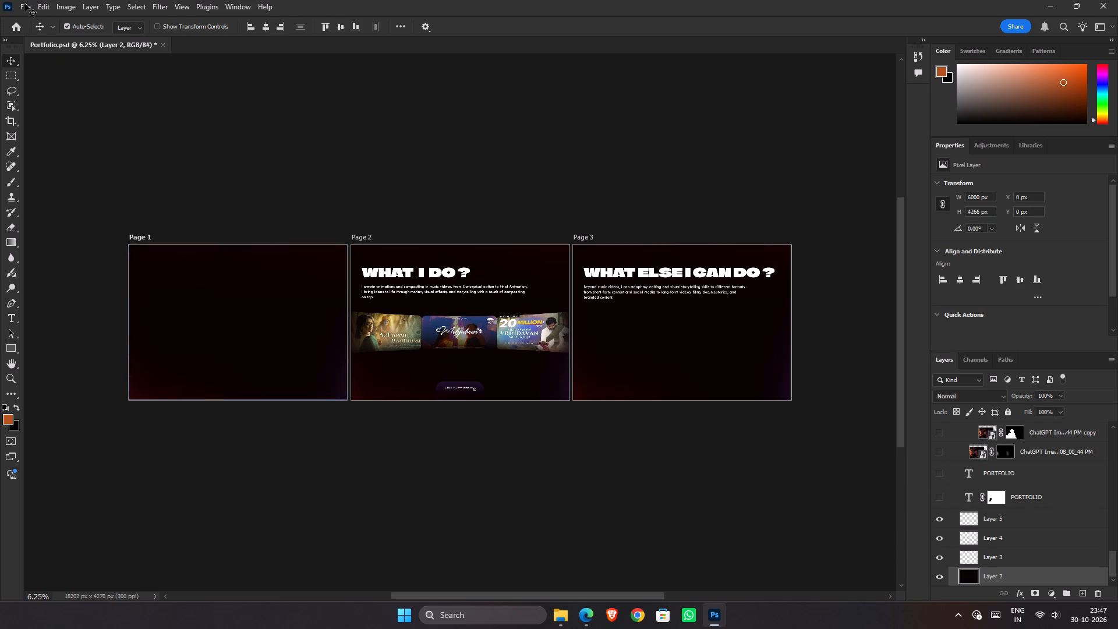
{"action": "left_click", "coordinate": [24, 2]}
{"action": "left_click", "coordinate": [193, 208]}
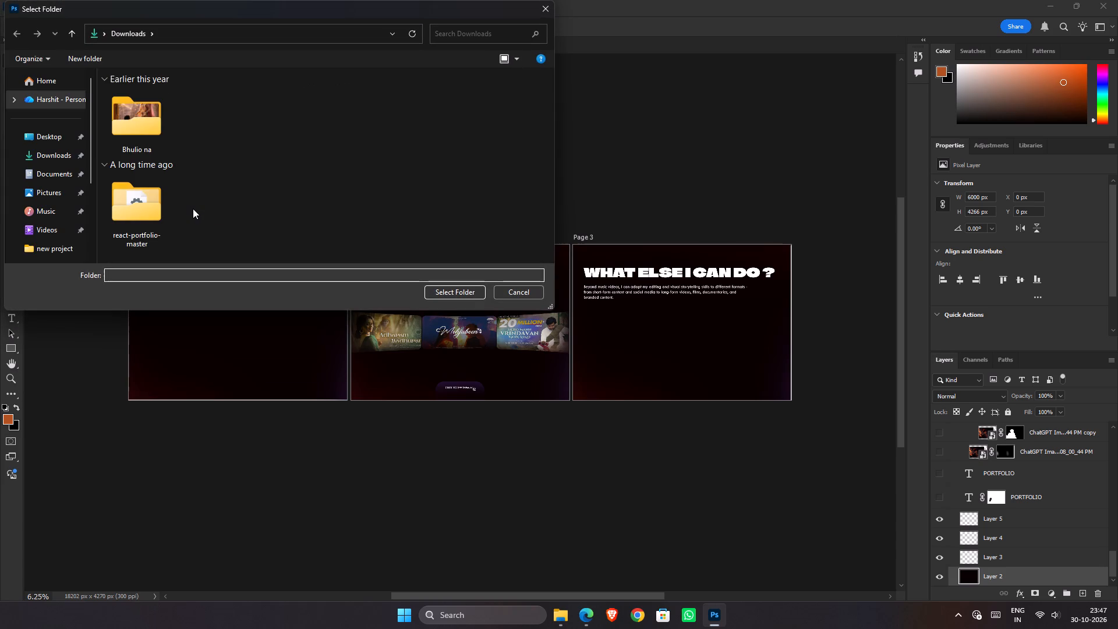
{"action": "type", "text": "BG"}
{"action": "key", "text": "space"}
{"action": "type", "text": "FOLIO"}
{"action": "key", "text": "Return"}
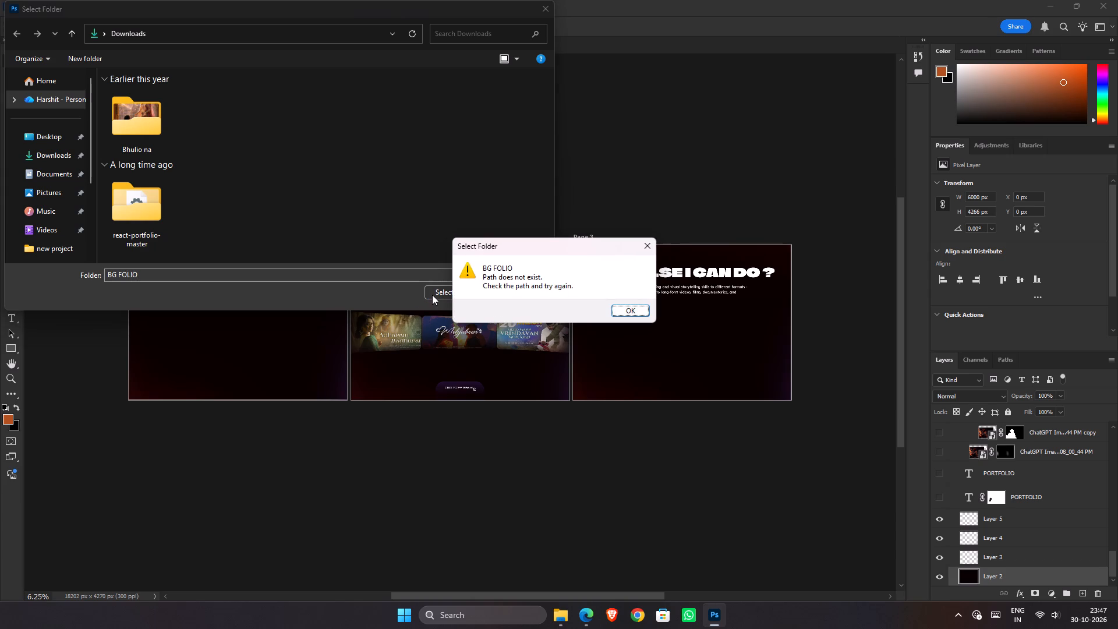
{"action": "left_click", "coordinate": [635, 309]}
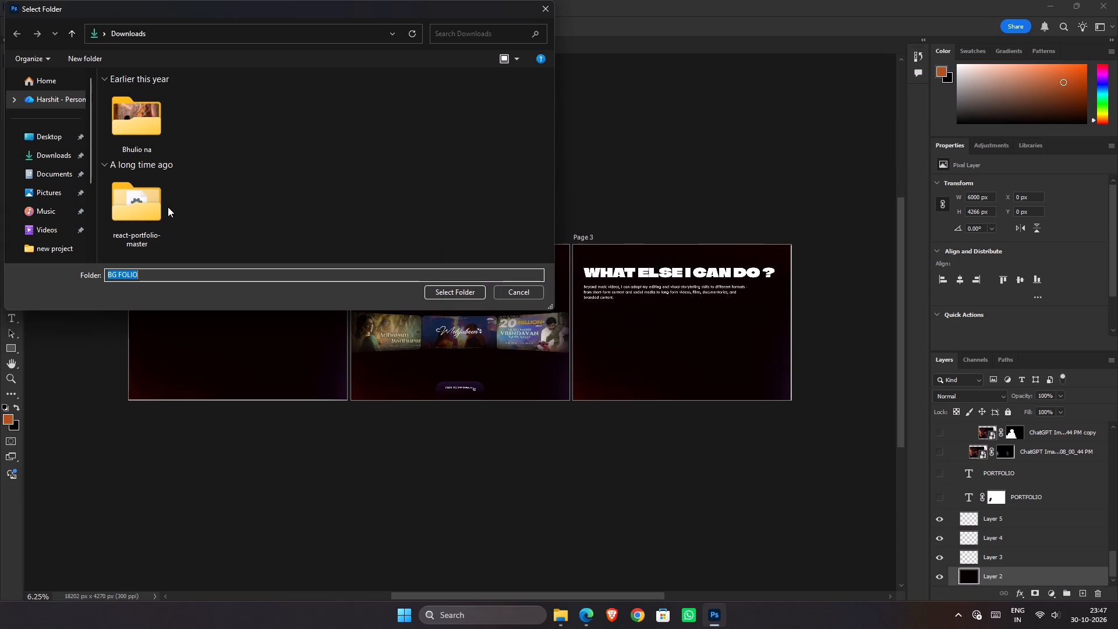
{"action": "key", "text": "ctrl+c"}
{"action": "left_click", "coordinate": [48, 148]}
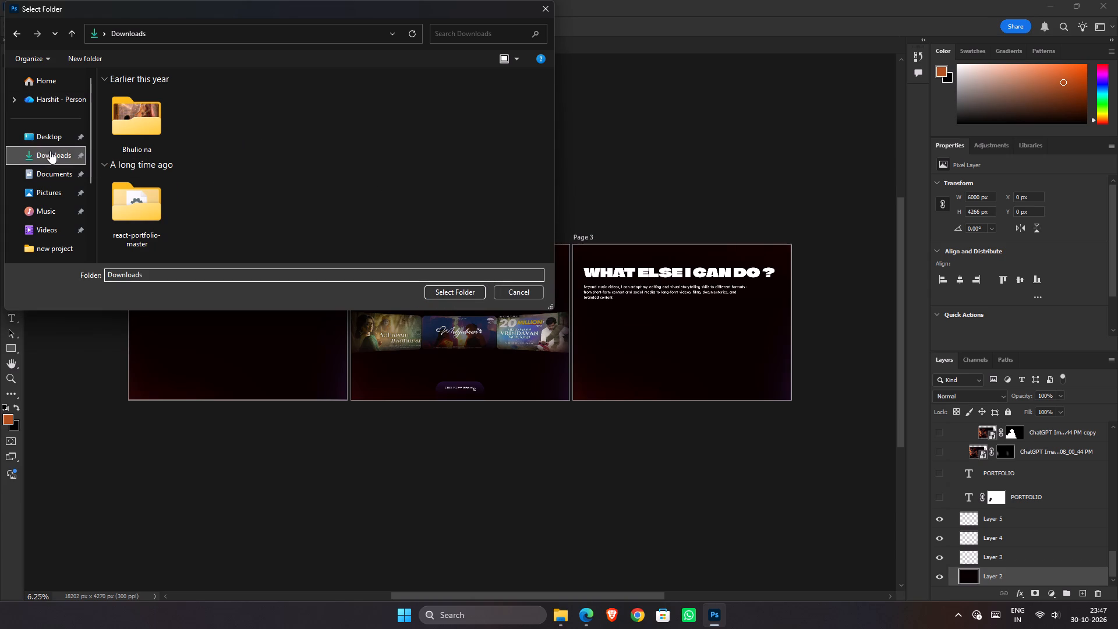
{"action": "left_click", "coordinate": [438, 290]}
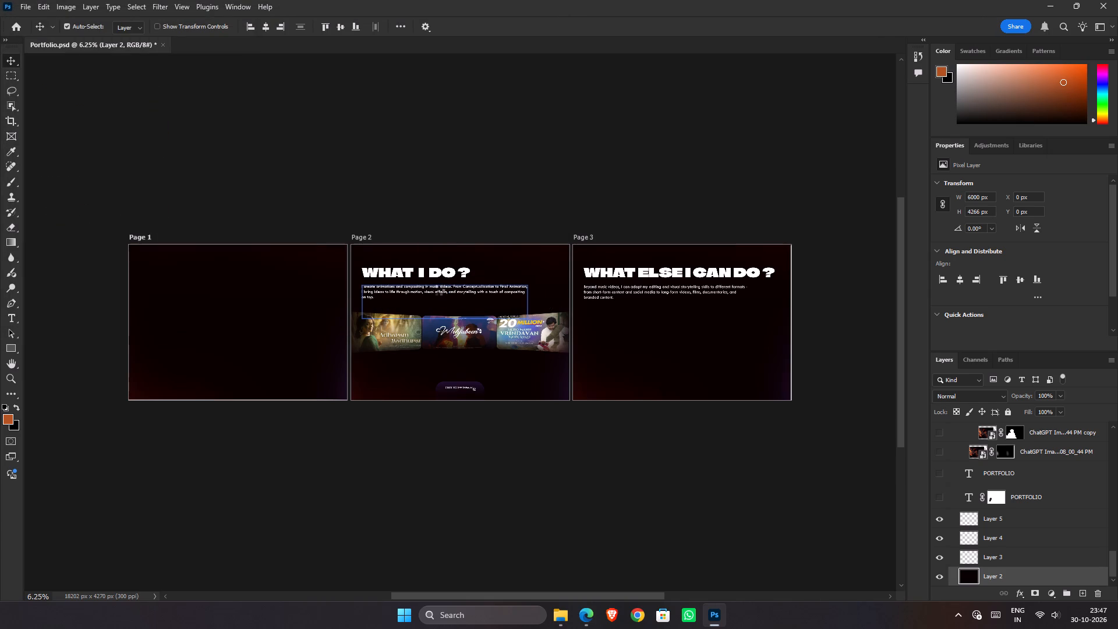
In File Explorer, rename the exported Page 1.png in Downloads as BG FOLIO.
{"action": "left_click", "coordinate": [563, 610]}
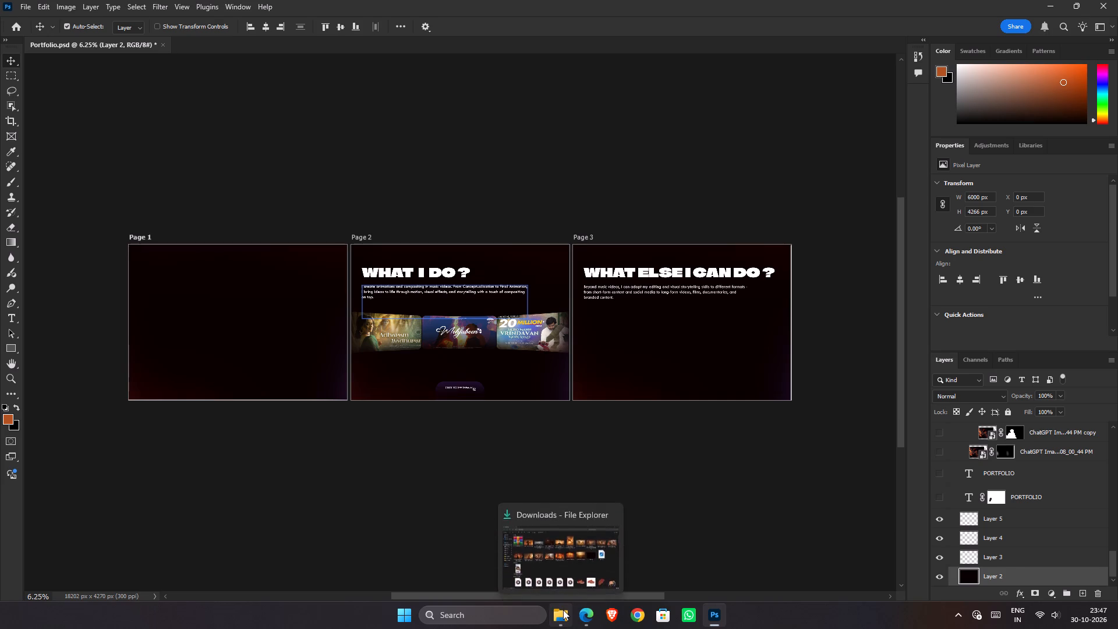
{"action": "left_click", "coordinate": [857, 289]}
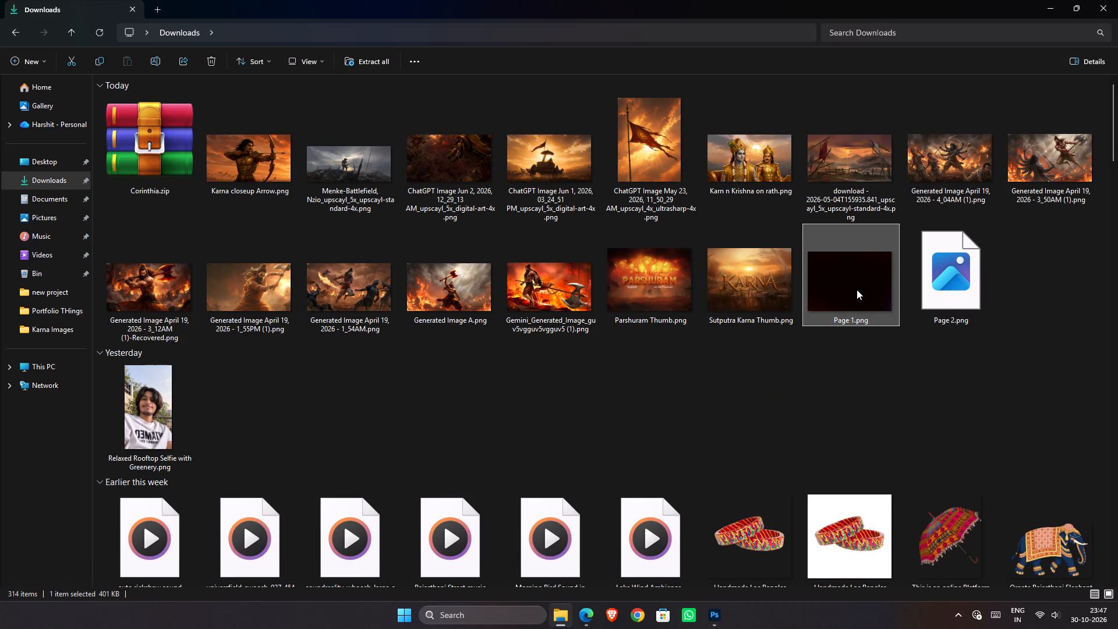
{"action": "key", "text": "F2"}
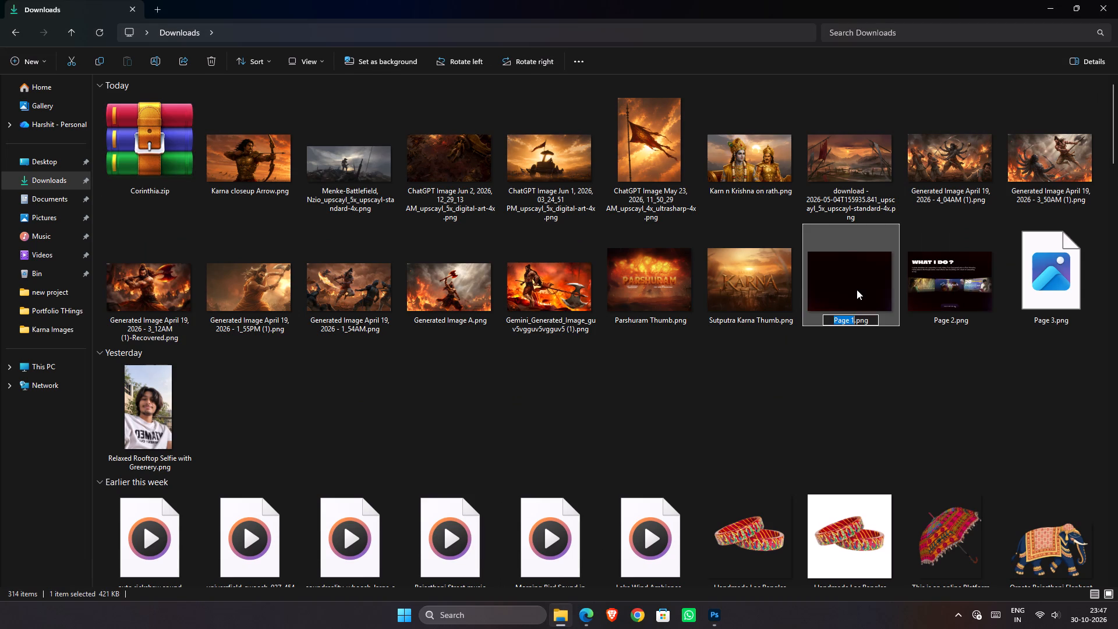
{"action": "key", "text": "ctrl+v"}
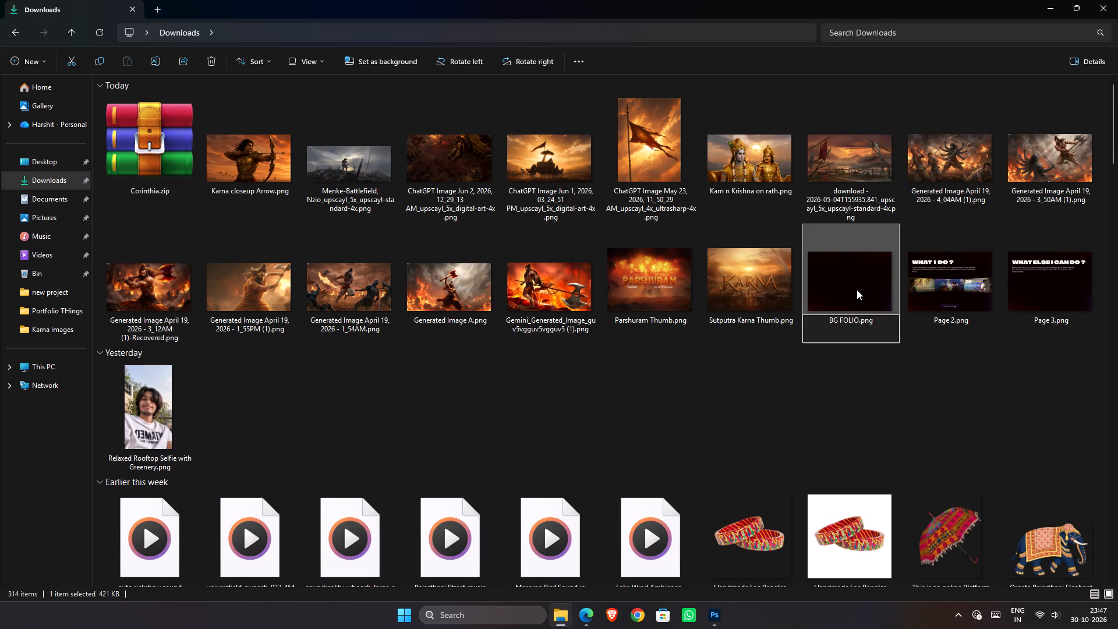
{"action": "key", "text": "Return"}
Permanently delete the exported Page 2.png and Page 3.png from Downloads.
{"action": "left_click", "coordinate": [942, 271]}
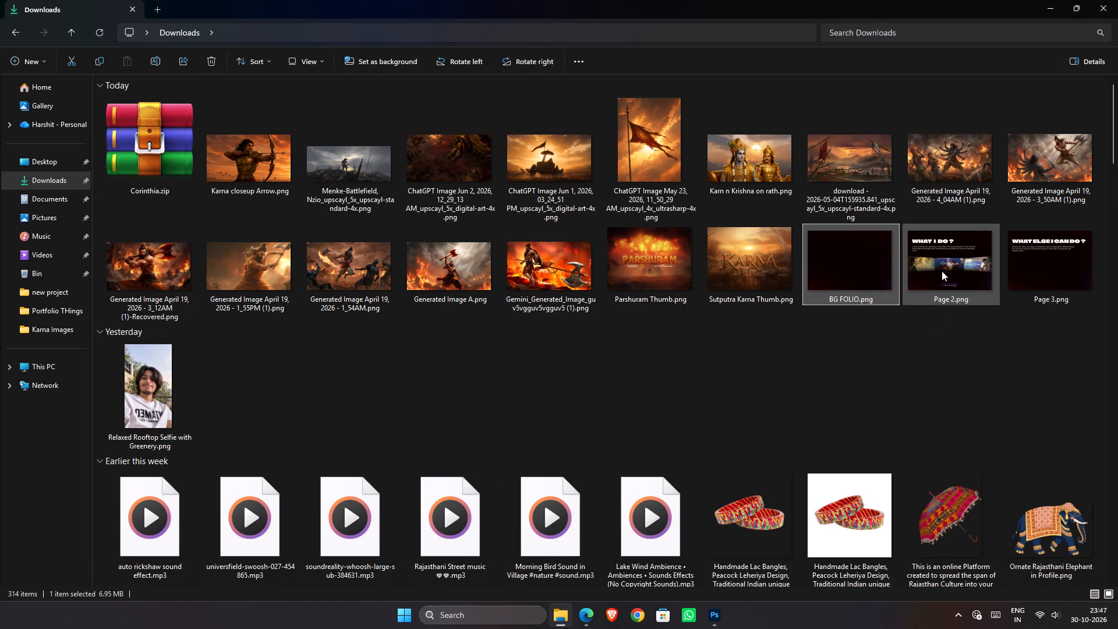
{"action": "left_click", "coordinate": [1013, 278], "text": "shift"}
{"action": "key", "text": "shift+Delete"}
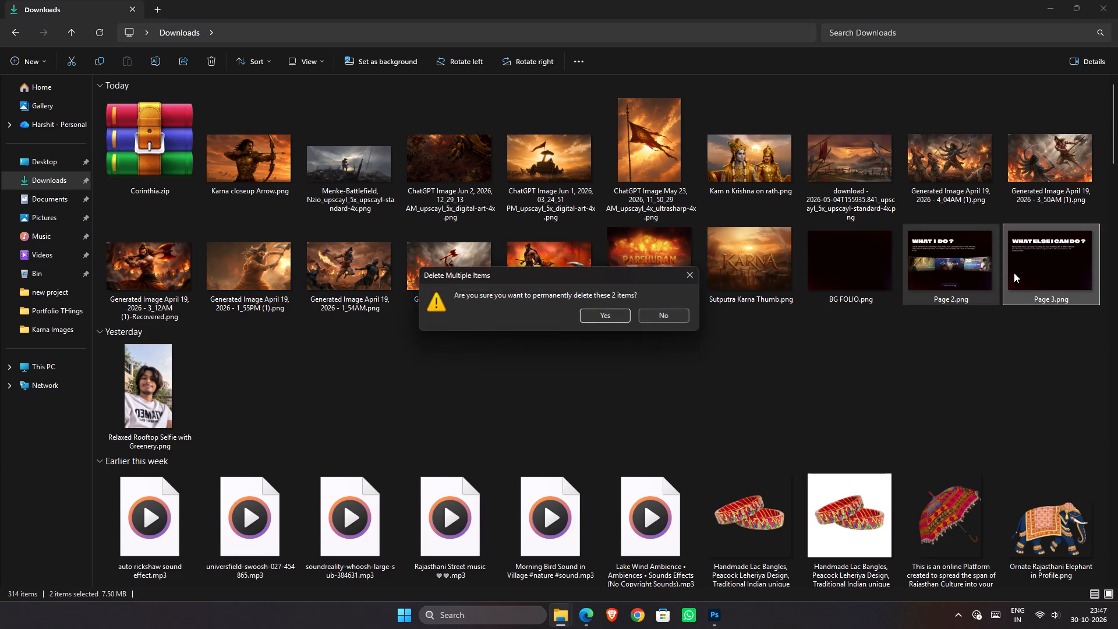
{"action": "key", "text": "Return"}
Back in Photoshop, show both "PORTFOLIO" text layers, the portrait image copy in Group 2 and Layer 6 on Page 1.
{"action": "key", "text": "alt+Tab"}
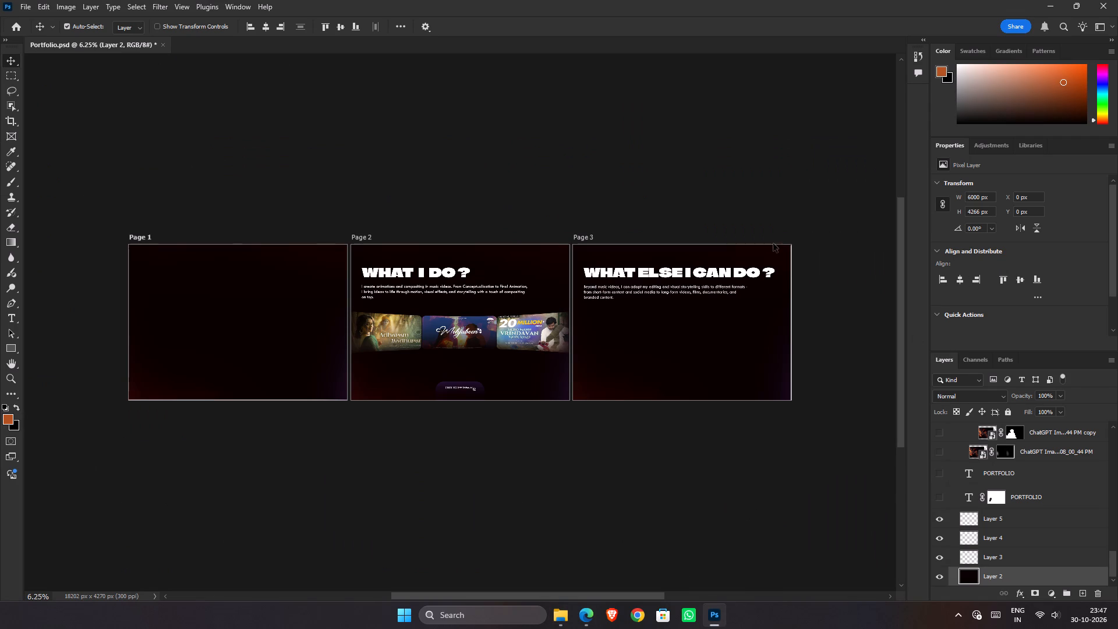
{"action": "scroll", "coordinate": [976, 540], "scroll_direction": "down", "scroll_amount": 1}
{"action": "scroll", "coordinate": [978, 530], "scroll_direction": "up", "scroll_amount": 1}
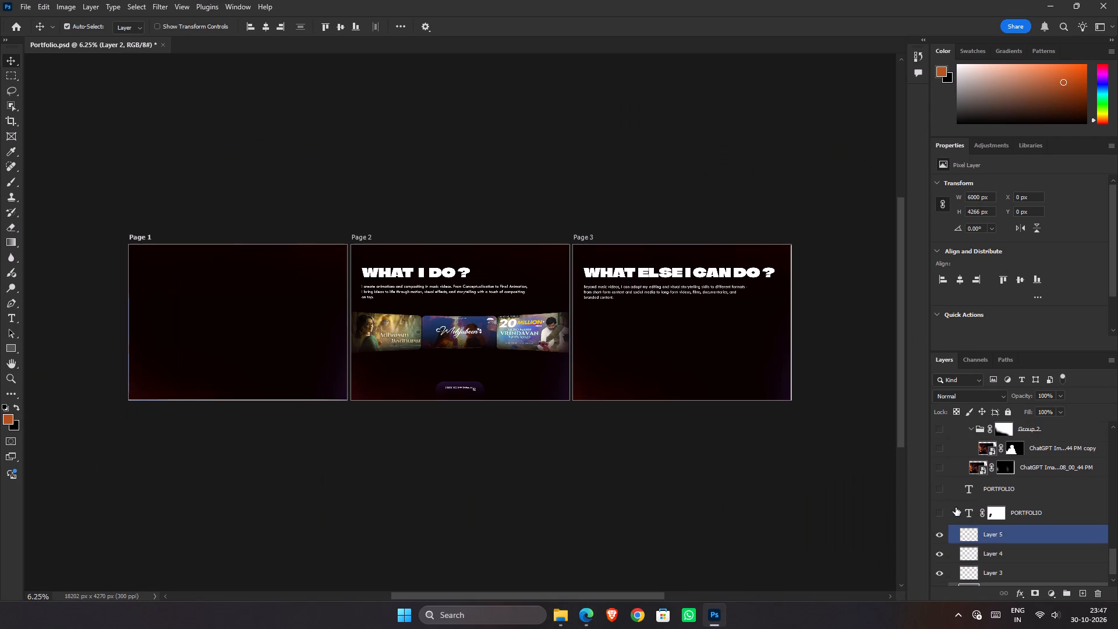
{"action": "left_click", "coordinate": [937, 515]}
{"action": "left_click", "coordinate": [936, 493]}
{"action": "scroll", "coordinate": [949, 502], "scroll_direction": "up", "scroll_amount": 1}
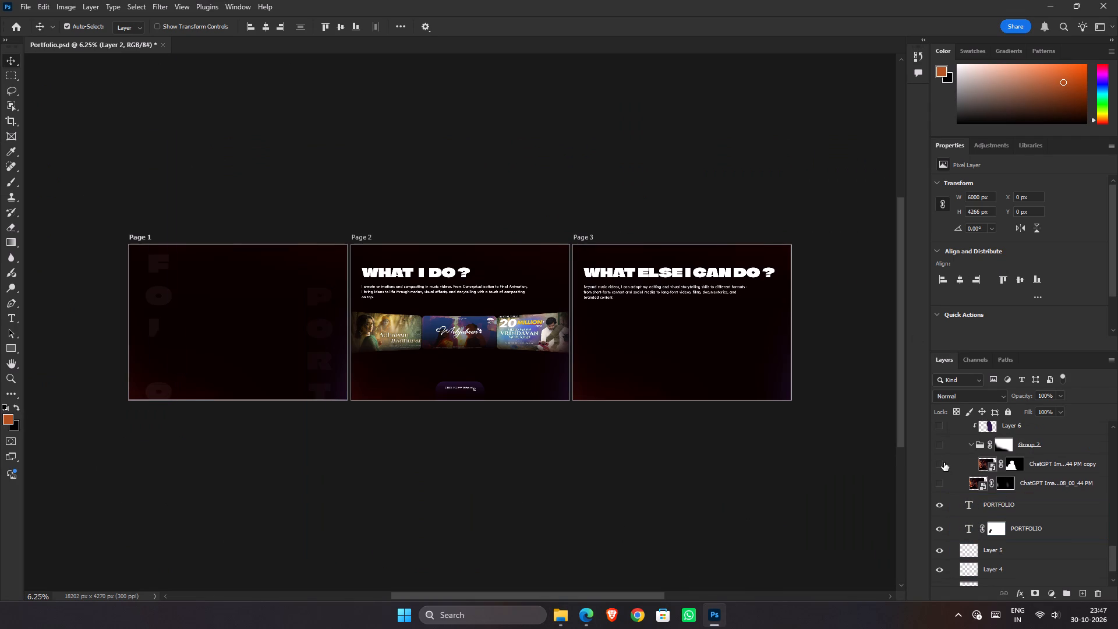
{"action": "left_click", "coordinate": [942, 460]}
{"action": "scroll", "coordinate": [942, 482], "scroll_direction": "up", "scroll_amount": 3}
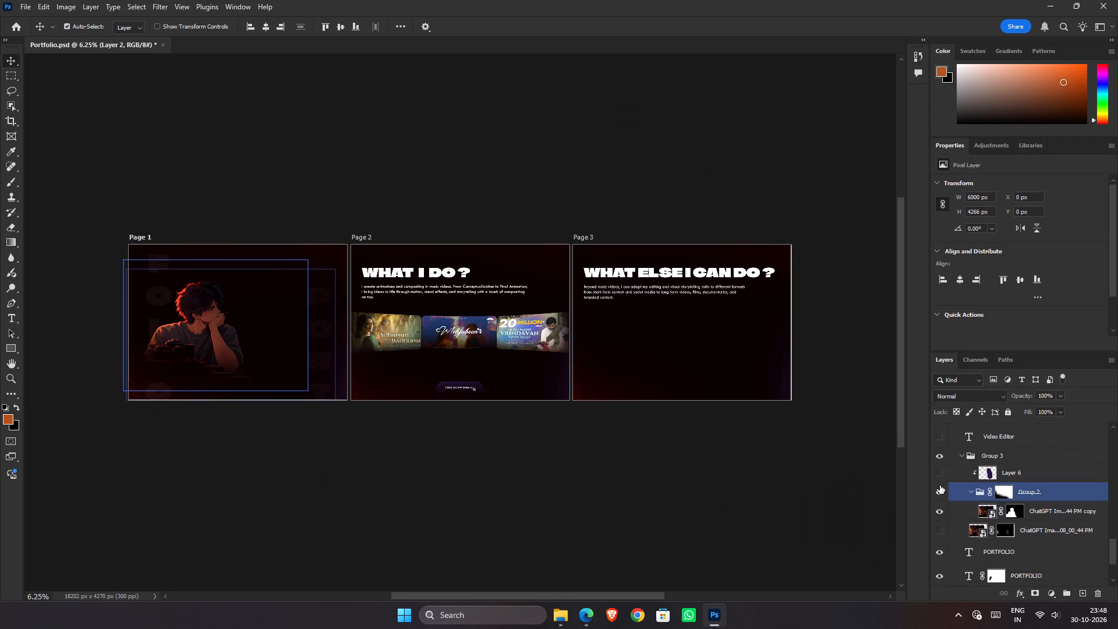
{"action": "left_click", "coordinate": [939, 475]}
{"action": "left_click", "coordinate": [939, 475]}
{"action": "left_click", "coordinate": [939, 475]}
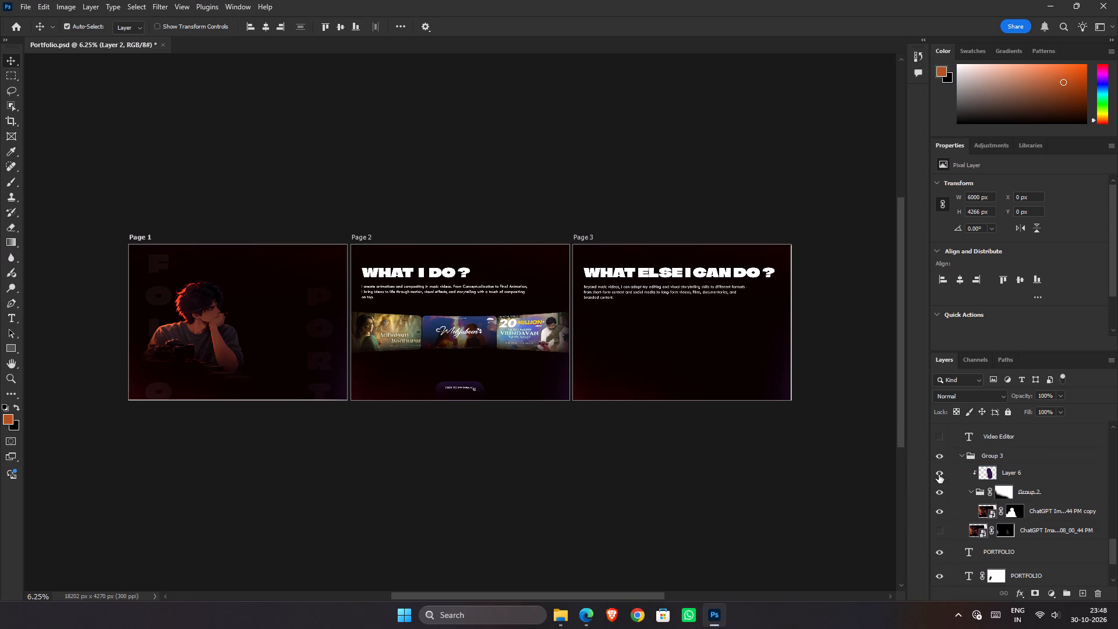
Show the three role texts, the name title and the "I love stories" paragraph on Page 1, and save Portfolio.psd.
{"action": "scroll", "coordinate": [956, 483], "scroll_direction": "up", "scroll_amount": 1}
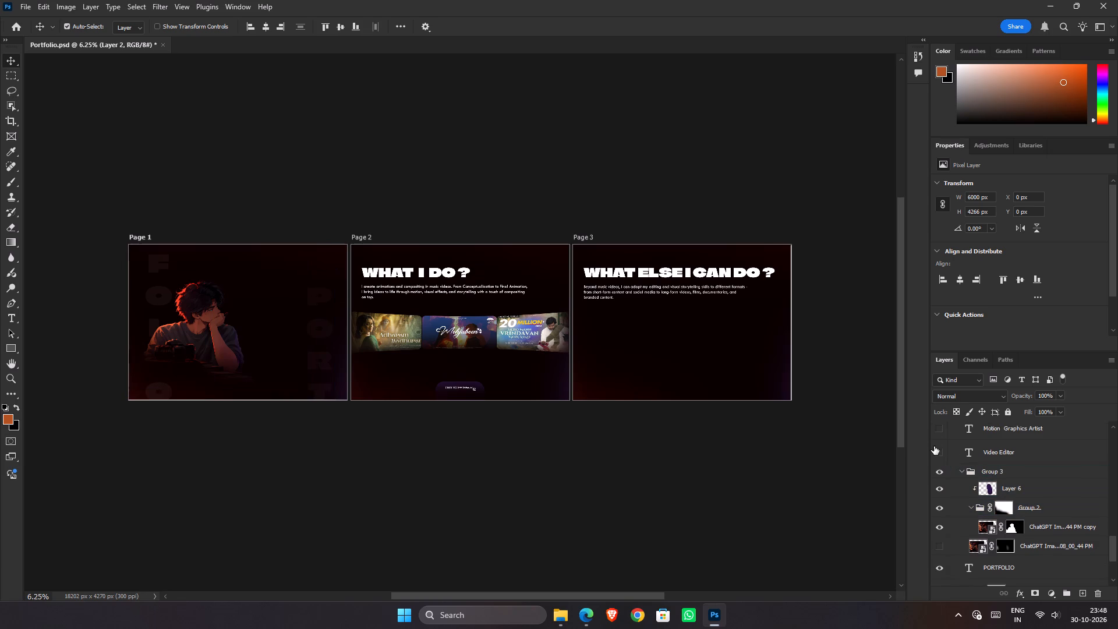
{"action": "left_click", "coordinate": [936, 450]}
{"action": "left_click", "coordinate": [940, 430]}
{"action": "scroll", "coordinate": [940, 462], "scroll_direction": "up", "scroll_amount": 4}
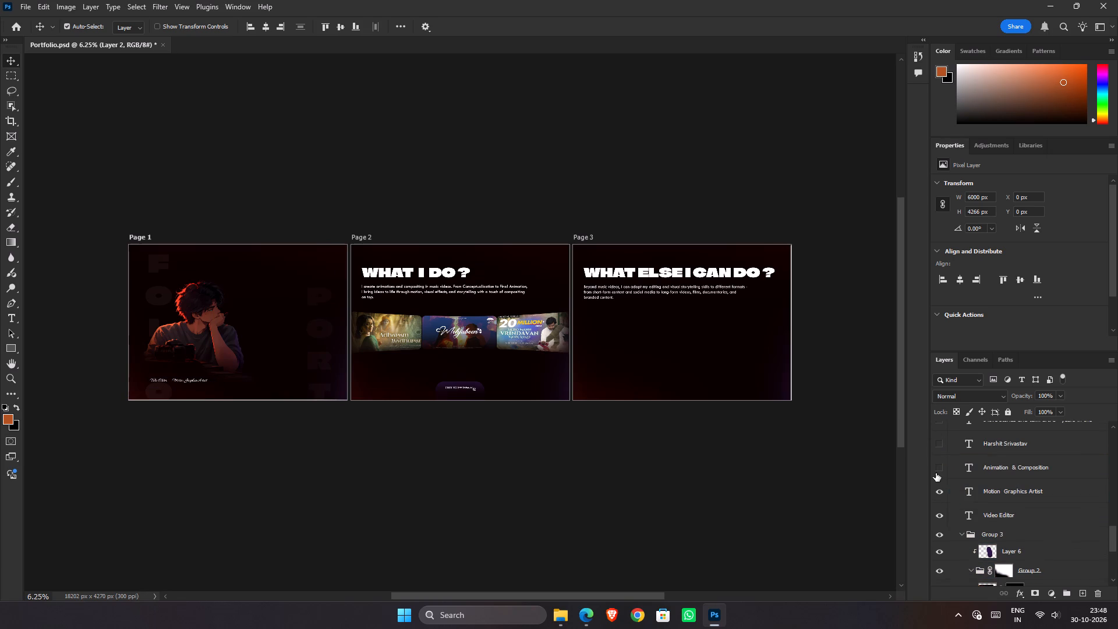
{"action": "left_click", "coordinate": [936, 468]}
{"action": "left_click", "coordinate": [935, 446]}
{"action": "scroll", "coordinate": [941, 458], "scroll_direction": "up", "scroll_amount": 5}
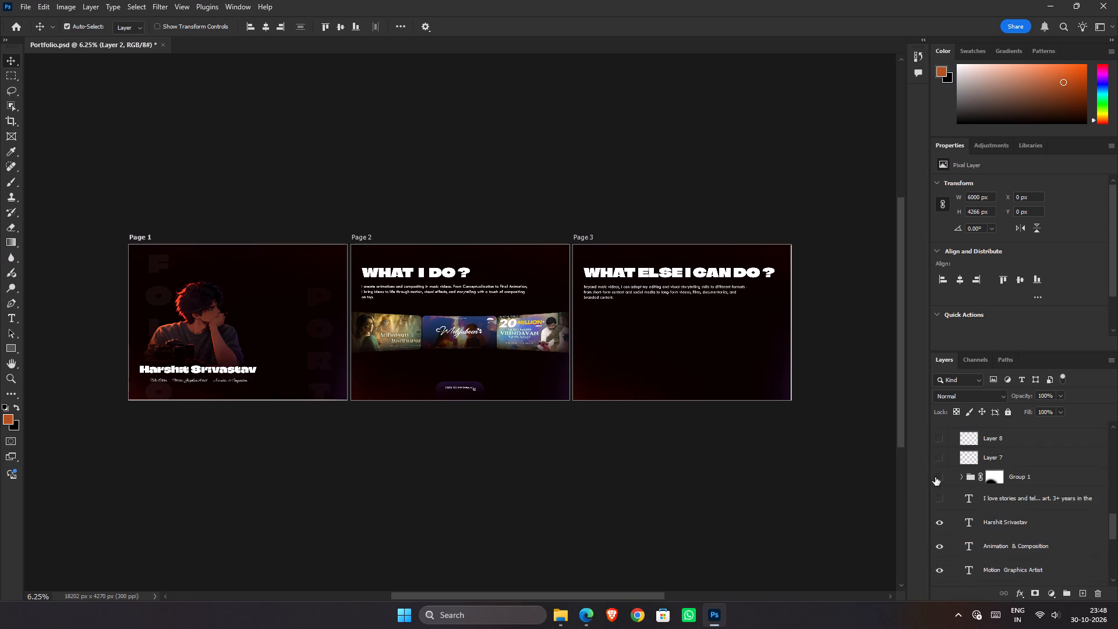
{"action": "left_click", "coordinate": [948, 497]}
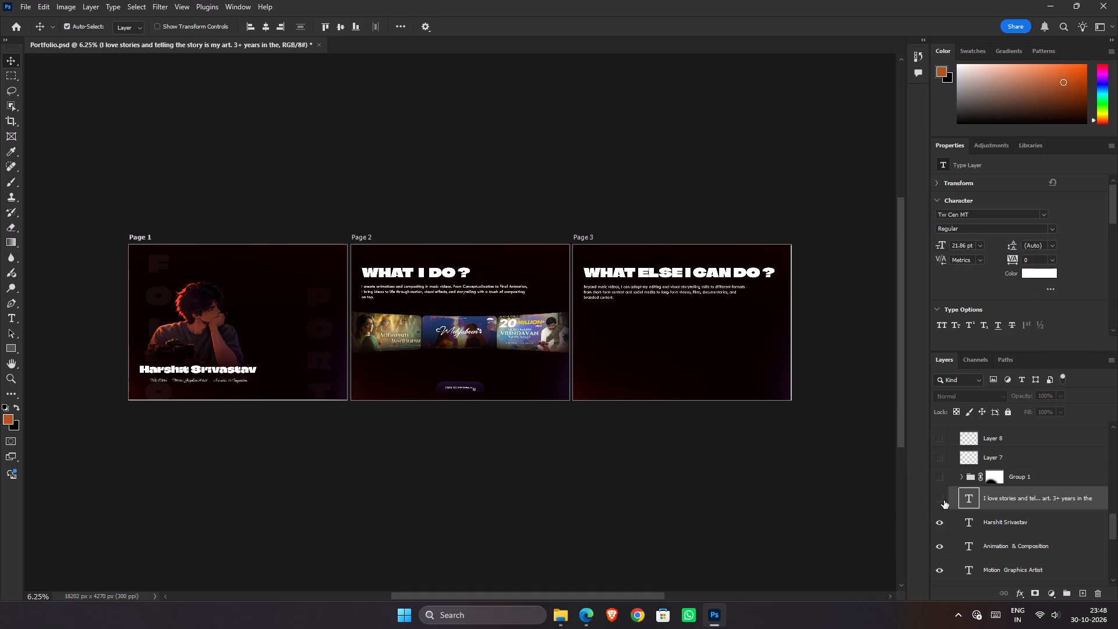
{"action": "left_click", "coordinate": [944, 500]}
{"action": "key", "text": "ctrl+s"}
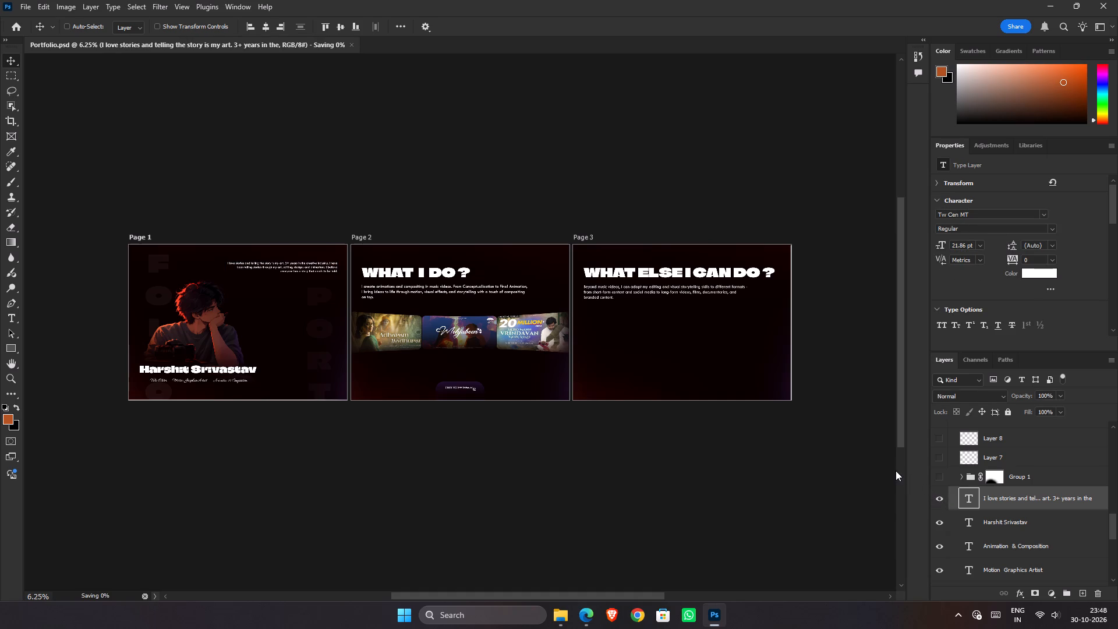
Examine the Page 1 layout and the neighbouring artboards up close.
{"action": "scroll", "coordinate": [298, 273], "scroll_direction": "up", "scroll_amount": 3}
{"action": "scroll", "coordinate": [285, 265], "scroll_direction": "down", "scroll_amount": 1}
{"action": "scroll", "coordinate": [285, 265], "scroll_direction": "up", "scroll_amount": 4}
{"action": "key", "text": "space"}
{"action": "key", "text": "space"}
{"action": "key", "text": "space"}
{"action": "key", "text": "space"}
{"action": "key", "text": "space"}
{"action": "key", "text": "space"}
{"action": "key", "text": "space"}
{"action": "key", "text": "space"}
{"action": "key", "text": "space"}
{"action": "key", "text": "space"}
{"action": "key", "text": "space"}
{"action": "key", "text": "space"}
{"action": "key", "text": "space"}
{"action": "key", "text": "space"}
{"action": "key", "text": "space"}
{"action": "key", "text": "space"}
{"action": "key", "text": "space"}
{"action": "key", "text": "space"}
{"action": "key", "text": "space"}
{"action": "key", "text": "space"}
{"action": "left_click_drag", "start_coordinate": [271, 301], "coordinate": [299, 299]}
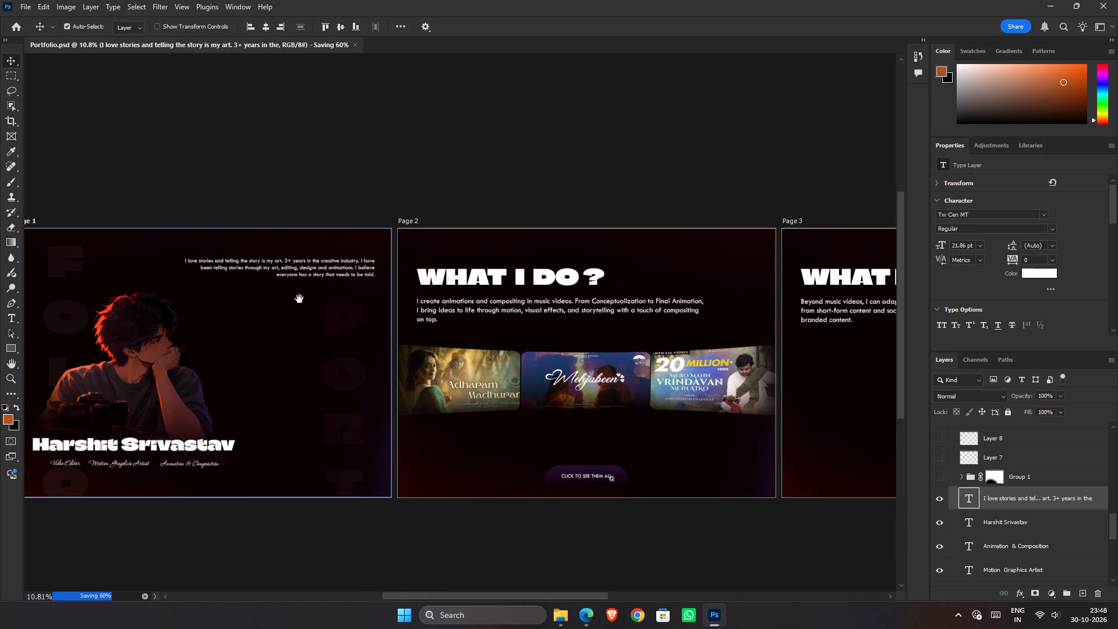
{"action": "left_click_drag", "start_coordinate": [299, 299], "coordinate": [372, 257]}
{"action": "scroll", "coordinate": [370, 258], "scroll_direction": "down", "scroll_amount": 4}
{"action": "key", "text": "space"}
{"action": "key", "text": "space"}
{"action": "key", "text": "space"}
{"action": "key", "text": "space"}
{"action": "key", "text": "space"}
{"action": "key", "text": "space"}
{"action": "key", "text": "space"}
{"action": "key", "text": "space"}
{"action": "key", "text": "space"}
{"action": "key", "text": "space"}
{"action": "left_click_drag", "start_coordinate": [365, 262], "coordinate": [346, 274]}
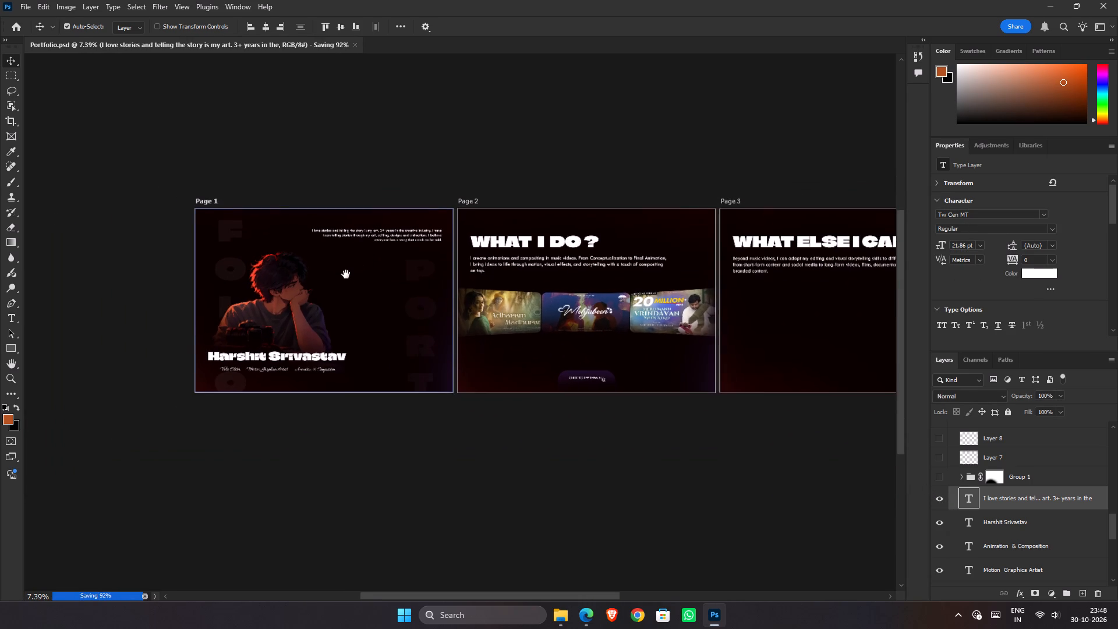
{"action": "left_click_drag", "start_coordinate": [346, 274], "coordinate": [342, 278]}
Save Portfolio.psd again.
{"action": "key", "text": "ctrl+s"}
Switch to Edge, close the Google Fonts page, and upload BG FOLIO.png from Downloads as the Adobe Portfolio site-wide background image.
{"action": "key", "text": "alt+Tab"}
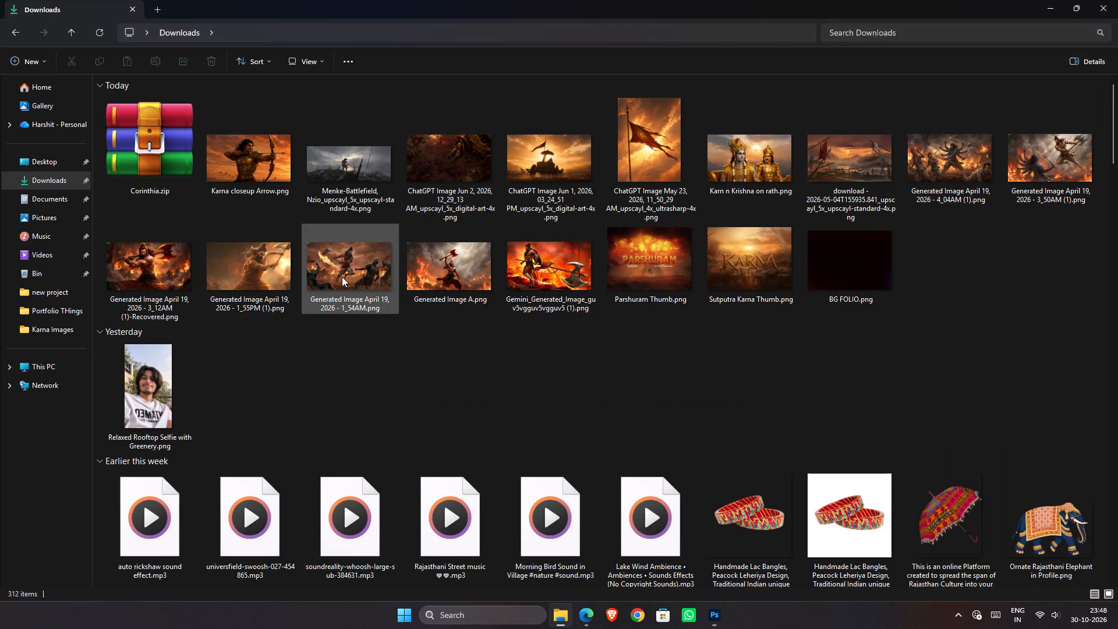
{"action": "key", "text": "alt+Tab"}
{"action": "key", "text": "alt+Tab"}
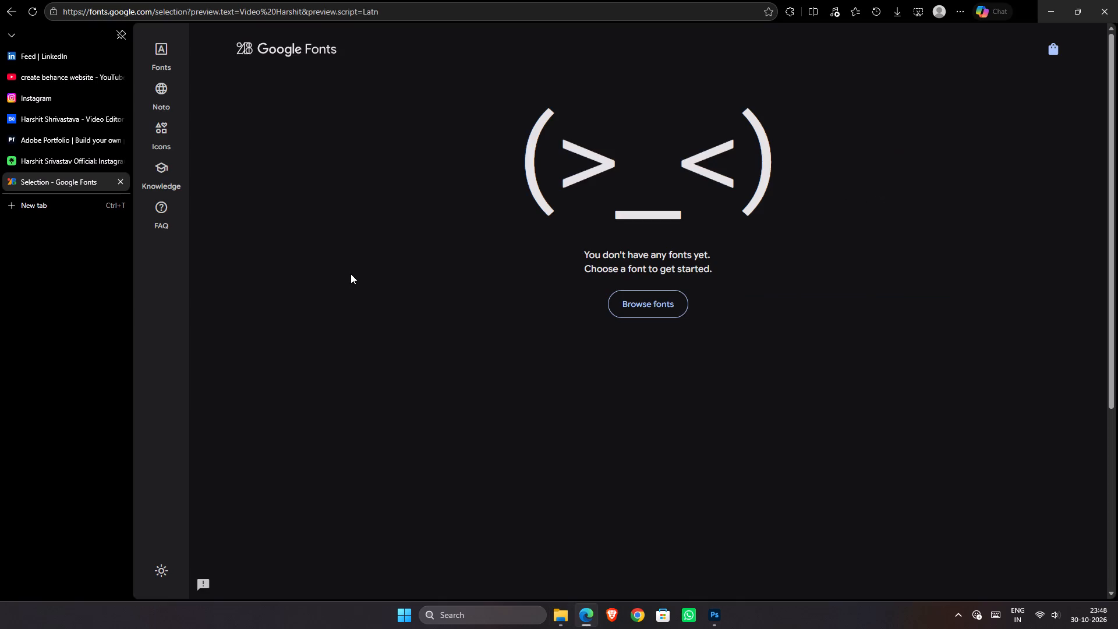
{"action": "left_click", "coordinate": [116, 182]}
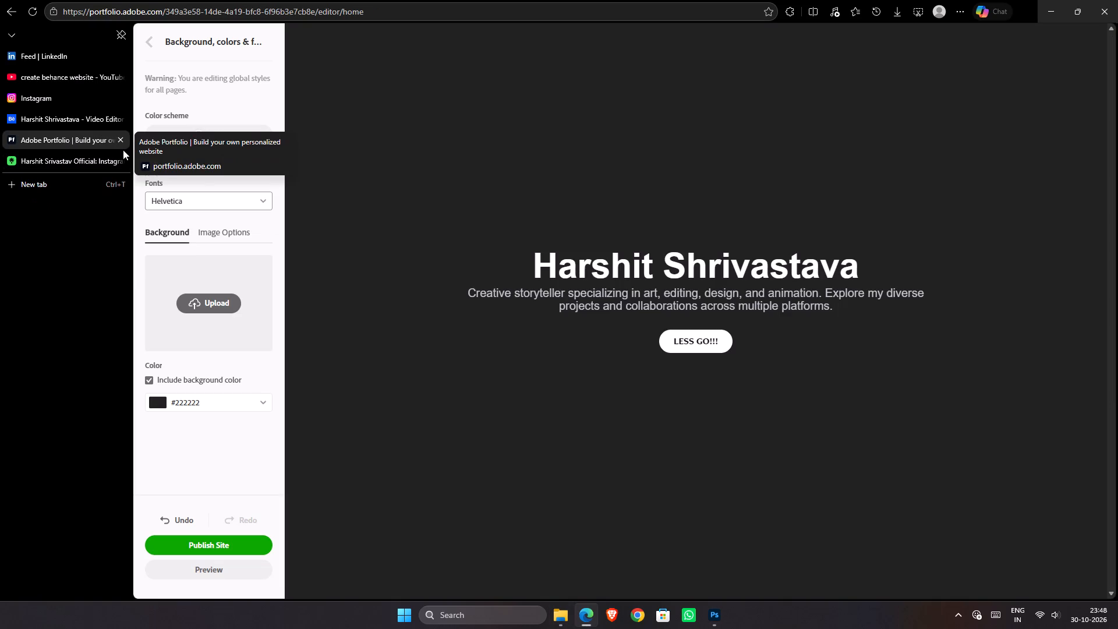
{"action": "left_click", "coordinate": [224, 294]}
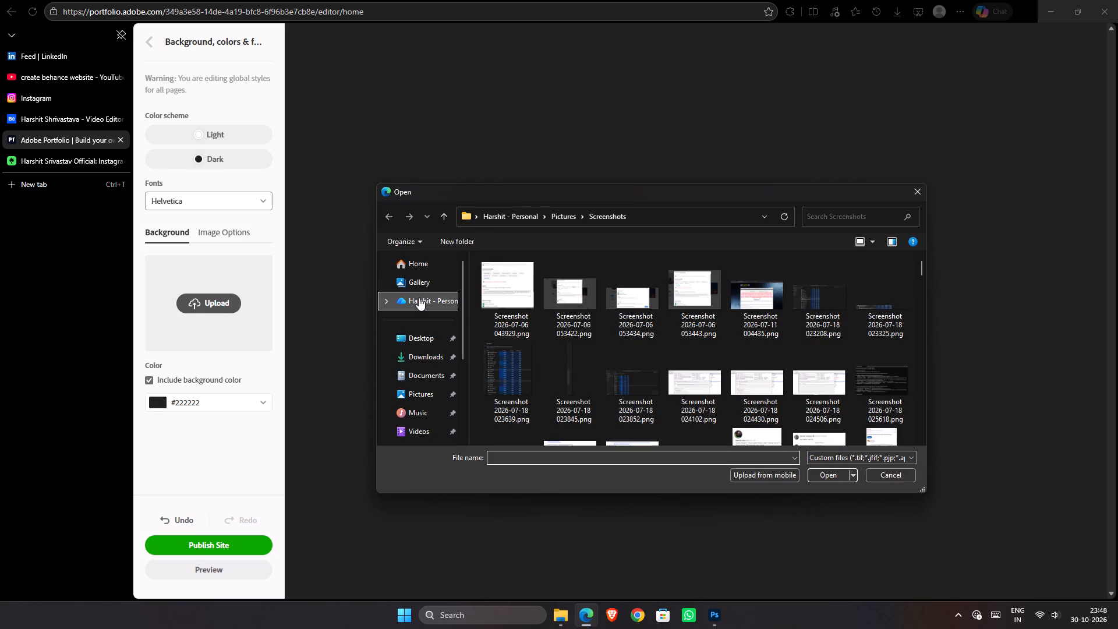
{"action": "left_click", "coordinate": [427, 361]}
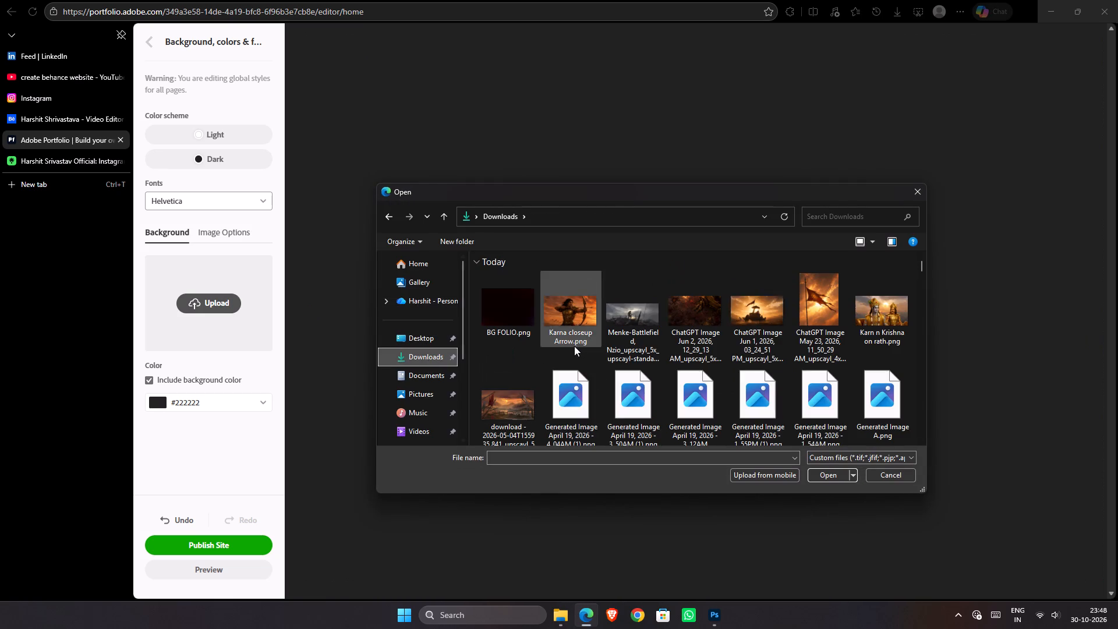
{"action": "scroll", "coordinate": [741, 355], "scroll_direction": "down", "scroll_amount": 1}
{"action": "double_click", "coordinate": [519, 316]}
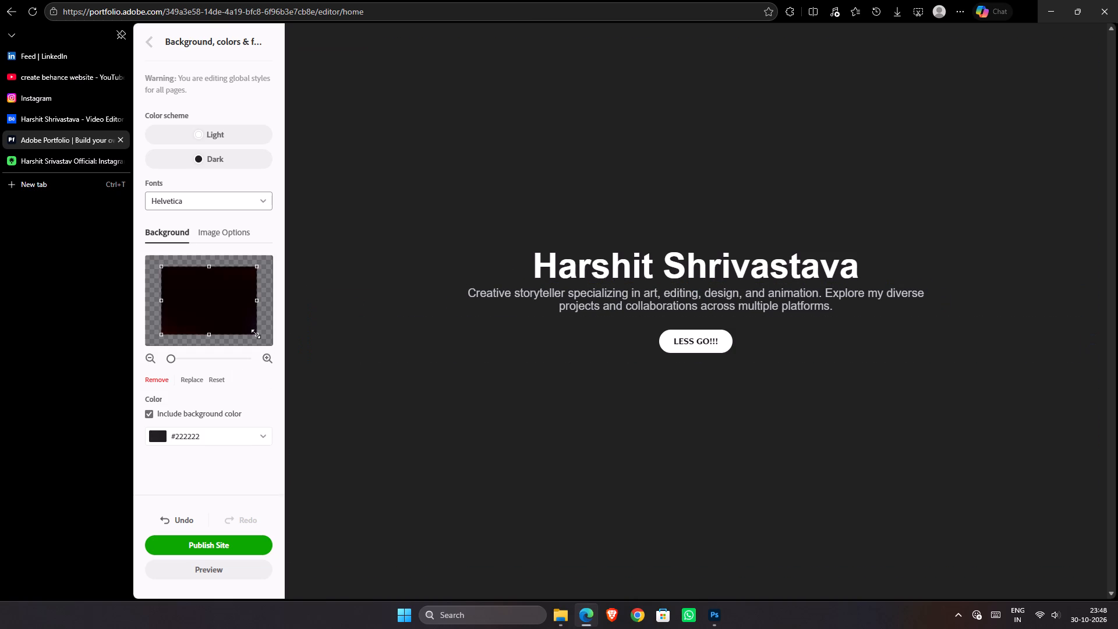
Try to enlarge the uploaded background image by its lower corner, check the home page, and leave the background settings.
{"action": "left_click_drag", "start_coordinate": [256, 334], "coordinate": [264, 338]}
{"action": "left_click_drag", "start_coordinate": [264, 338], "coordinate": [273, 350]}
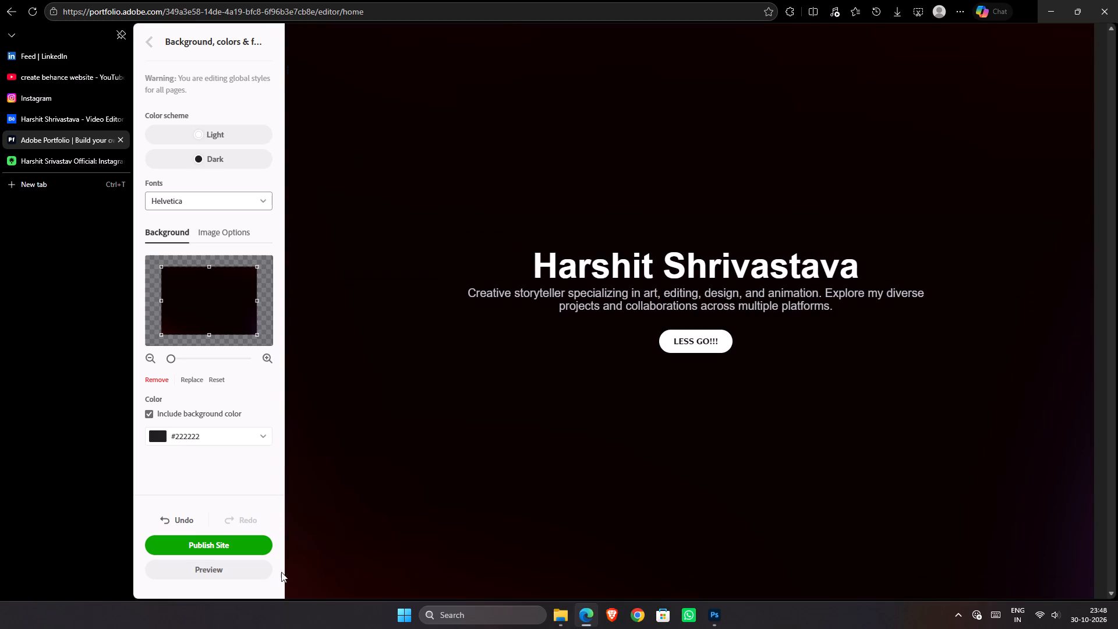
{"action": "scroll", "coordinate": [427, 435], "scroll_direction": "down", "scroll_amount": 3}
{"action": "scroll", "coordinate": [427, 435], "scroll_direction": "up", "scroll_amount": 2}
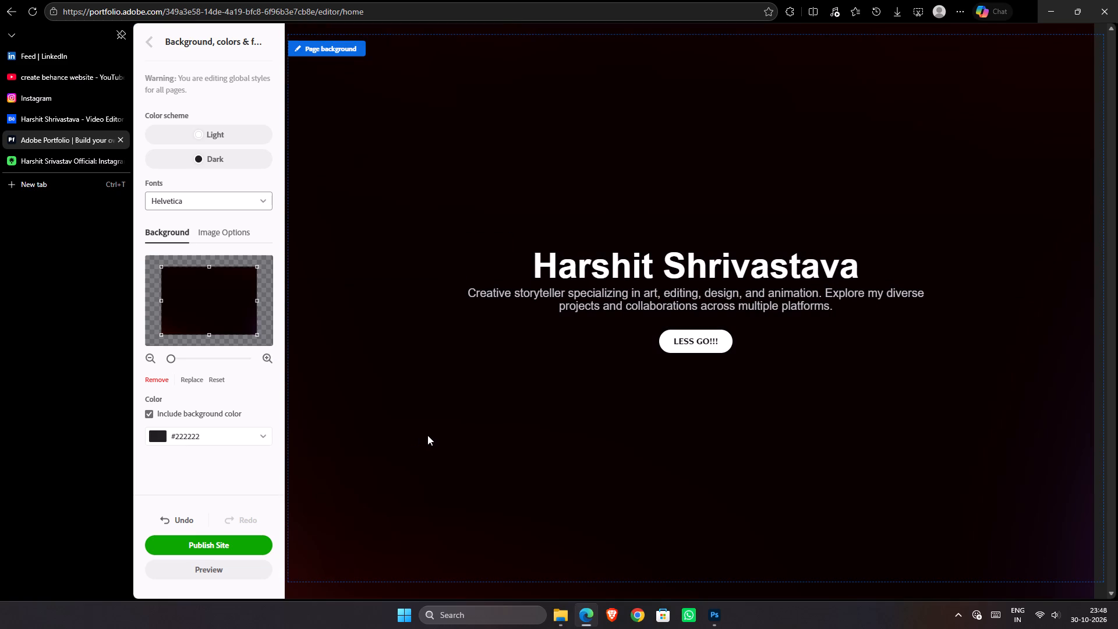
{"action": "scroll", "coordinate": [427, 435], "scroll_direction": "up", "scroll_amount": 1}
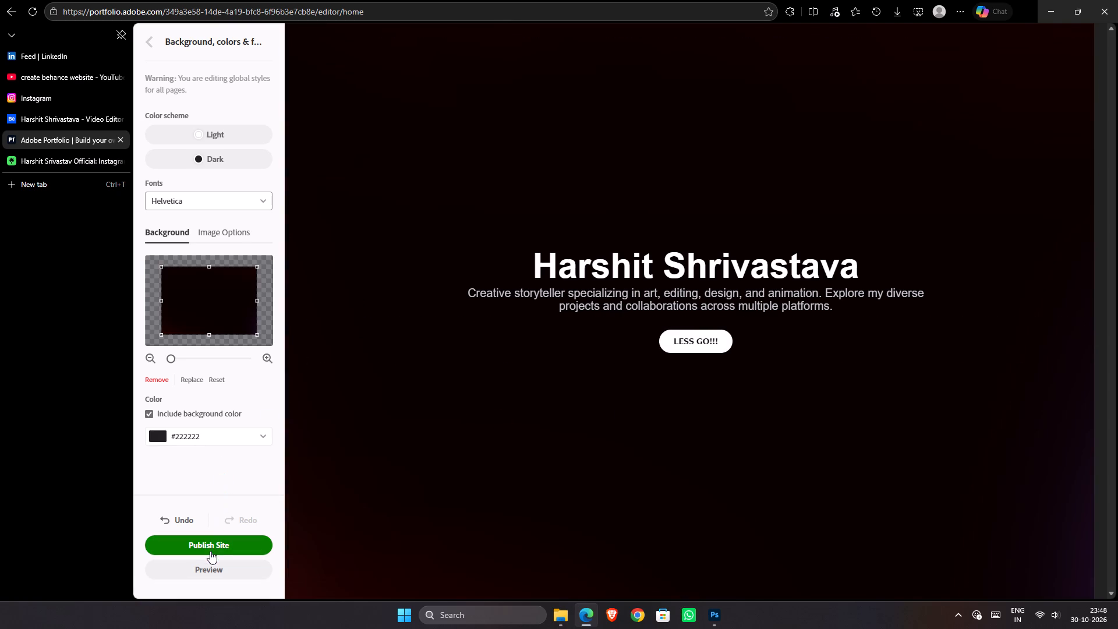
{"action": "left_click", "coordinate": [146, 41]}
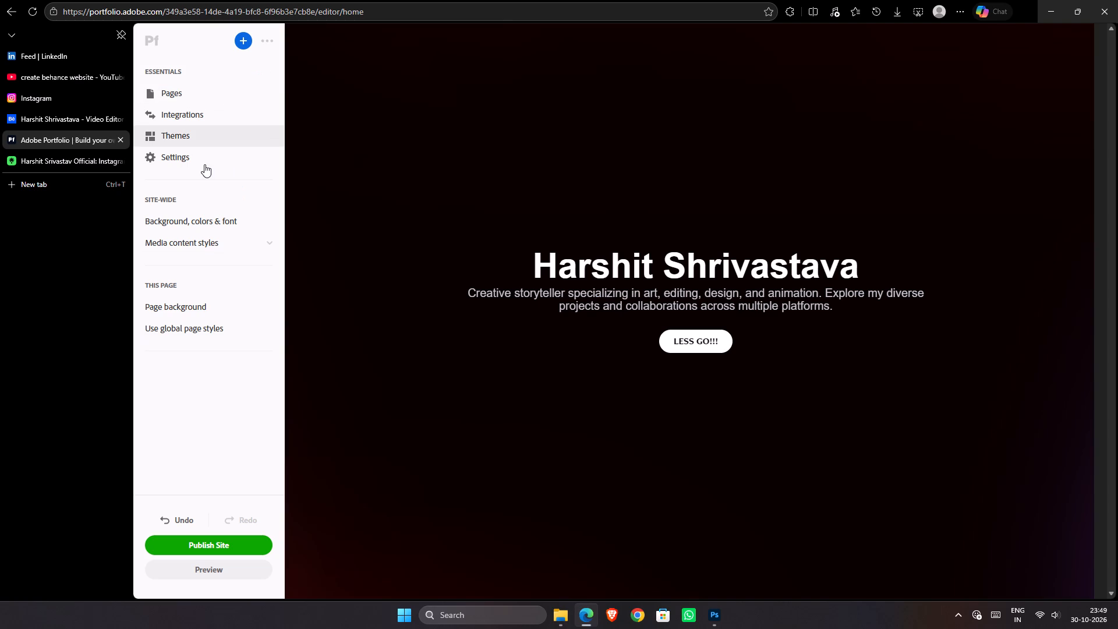
Examine the site-wide image style settings and the home page's own background settings without changing them.
{"action": "left_click", "coordinate": [246, 232]}
{"action": "scroll", "coordinate": [240, 327], "scroll_direction": "down", "scroll_amount": 3}
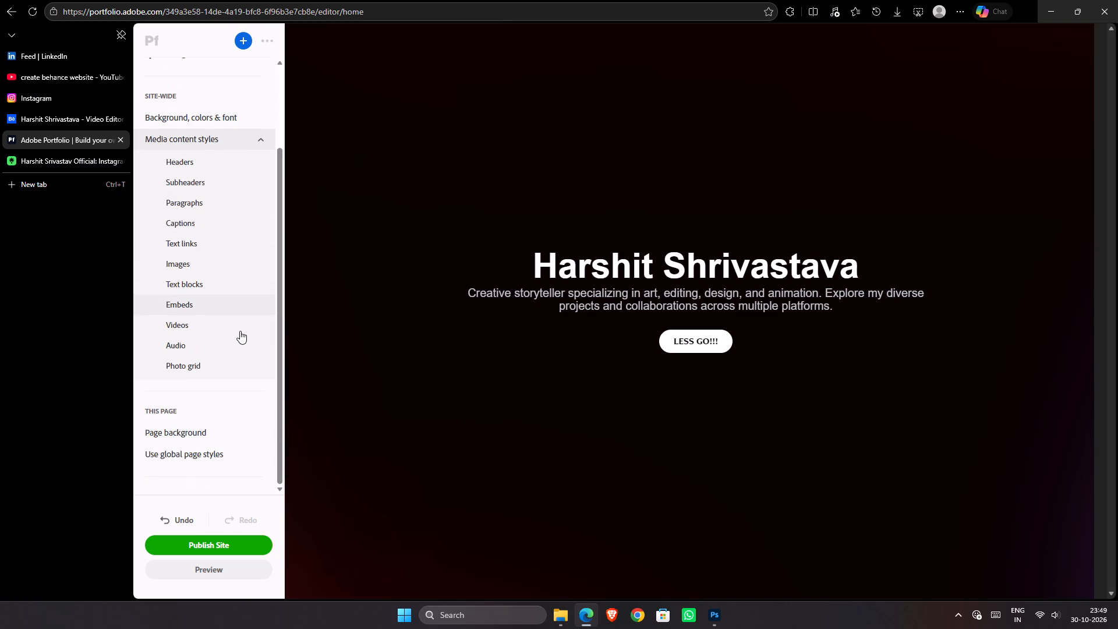
{"action": "left_click", "coordinate": [199, 264]}
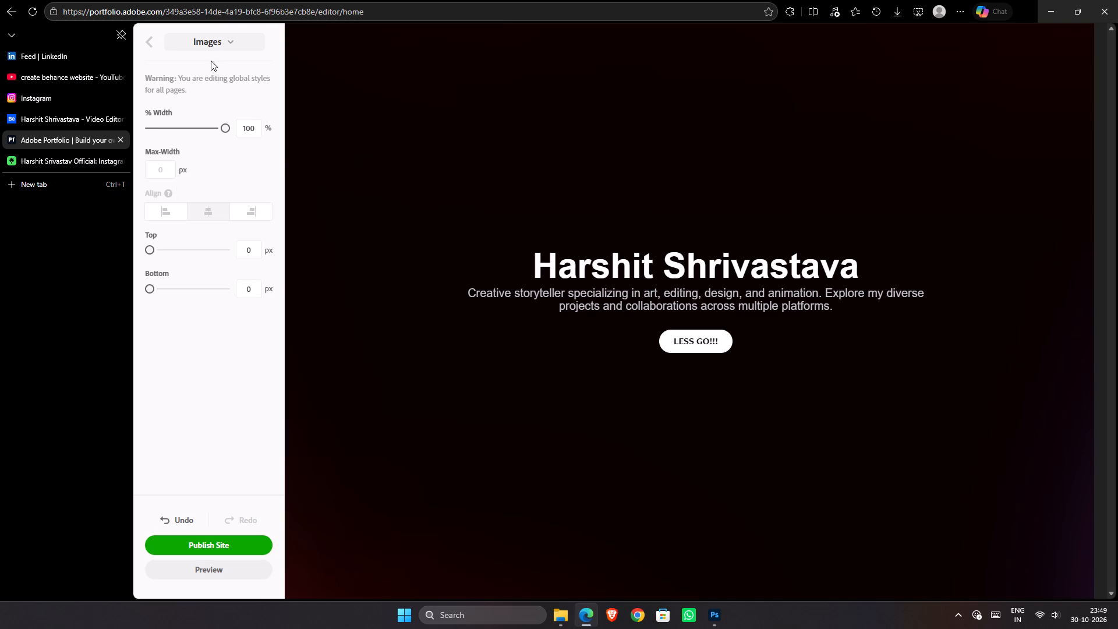
{"action": "left_click", "coordinate": [215, 45]}
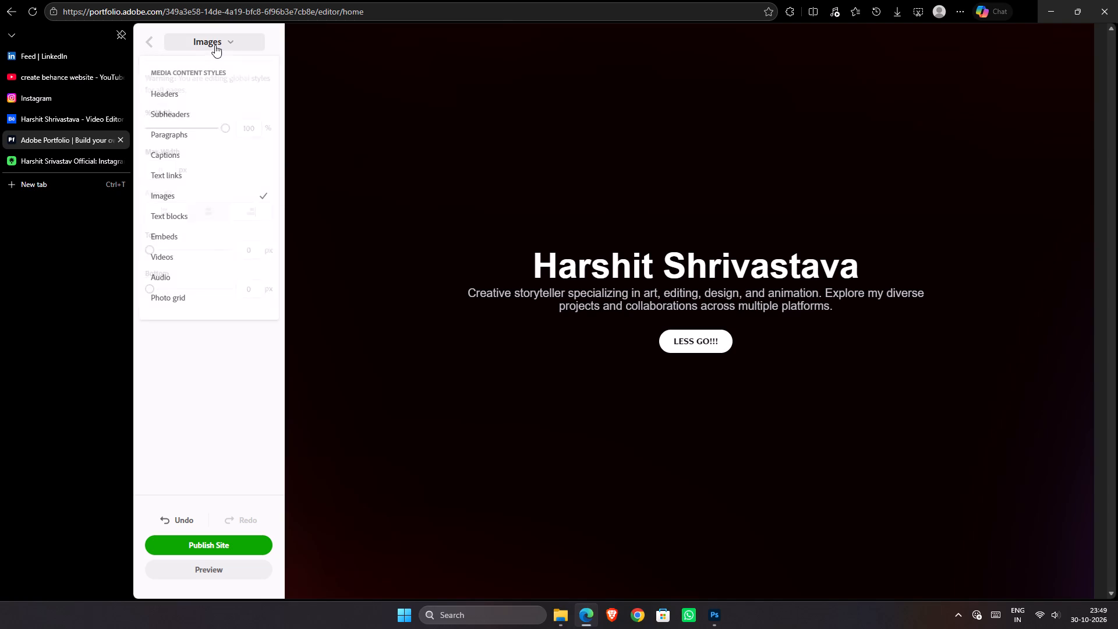
{"action": "left_click", "coordinate": [215, 45]}
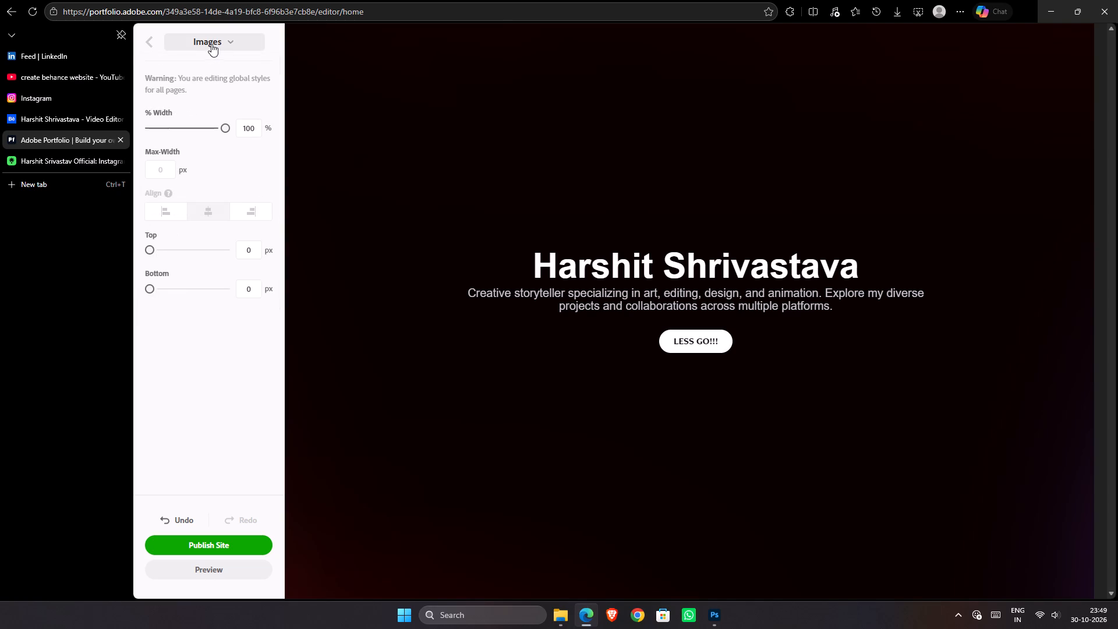
{"action": "left_click", "coordinate": [148, 36]}
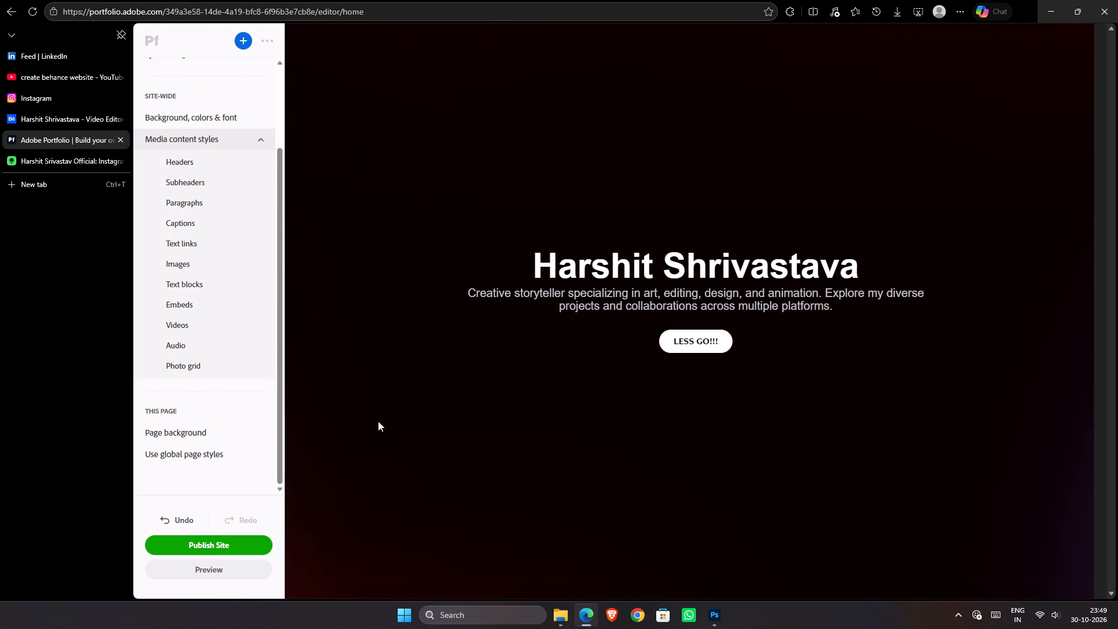
{"action": "right_click", "coordinate": [389, 438]}
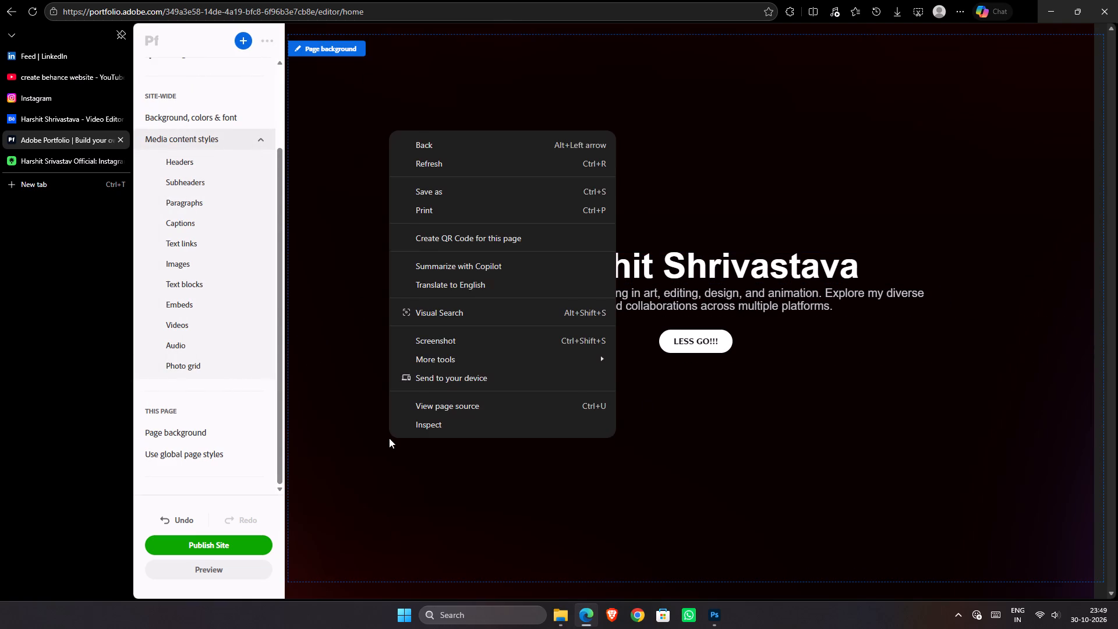
{"action": "left_click", "coordinate": [380, 463]}
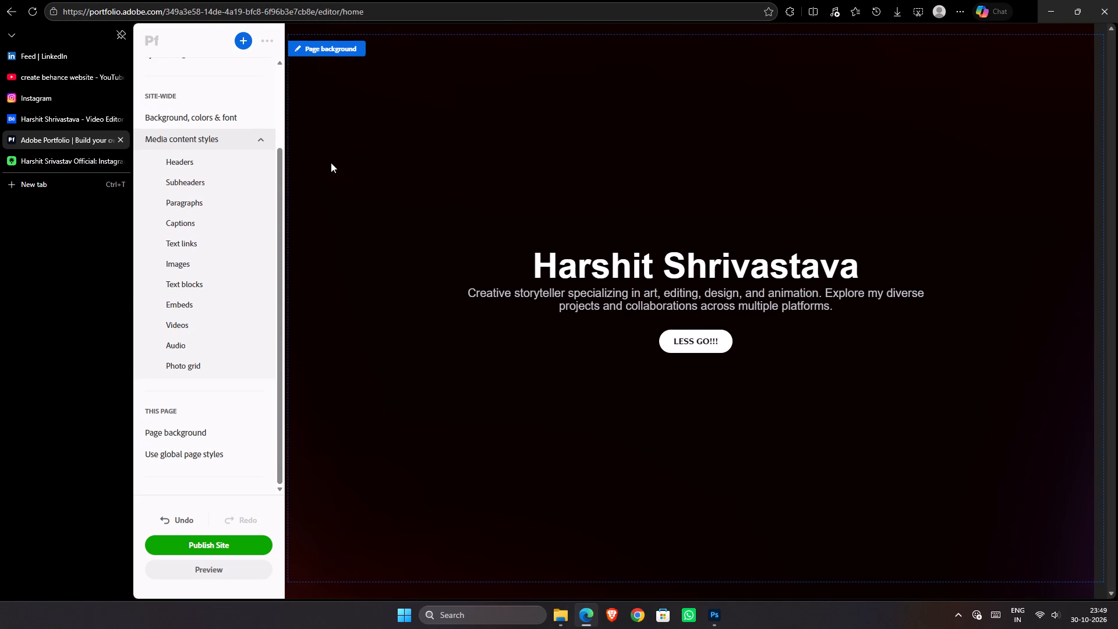
{"action": "left_click", "coordinate": [310, 56]}
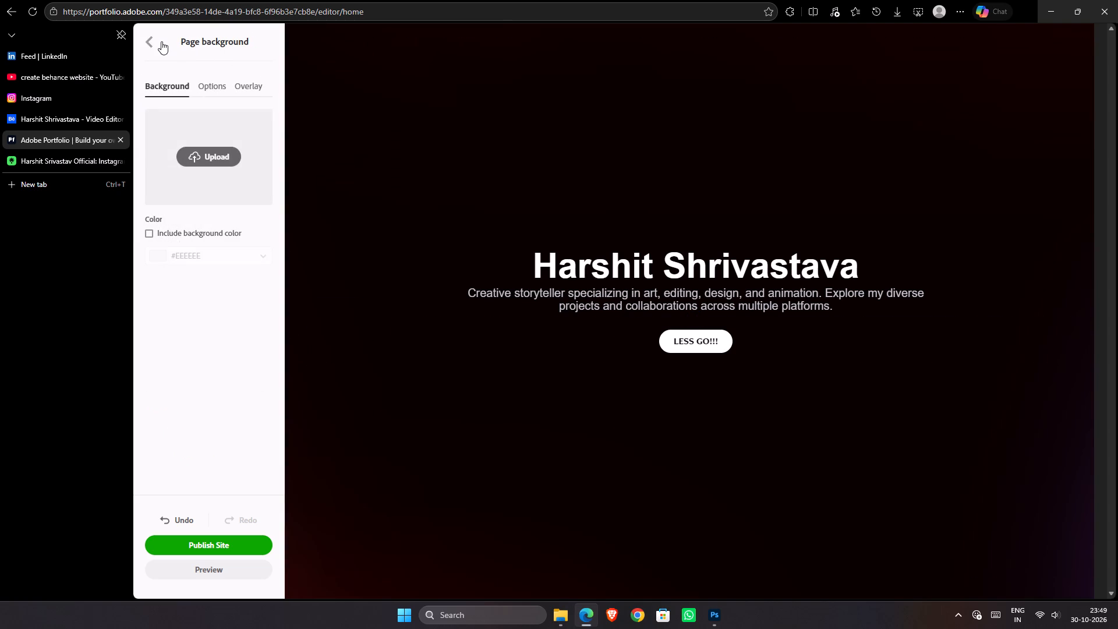
{"action": "left_click", "coordinate": [161, 41]}
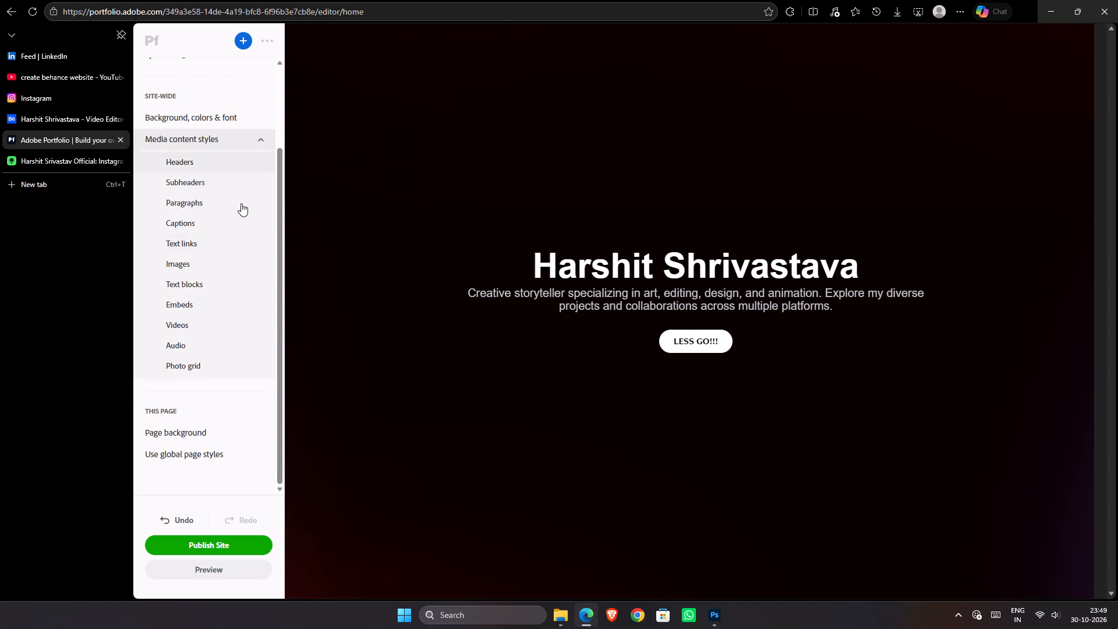
Examine the page types offered for adding to the site, and cancel without adding one.
{"action": "left_click", "coordinate": [249, 40]}
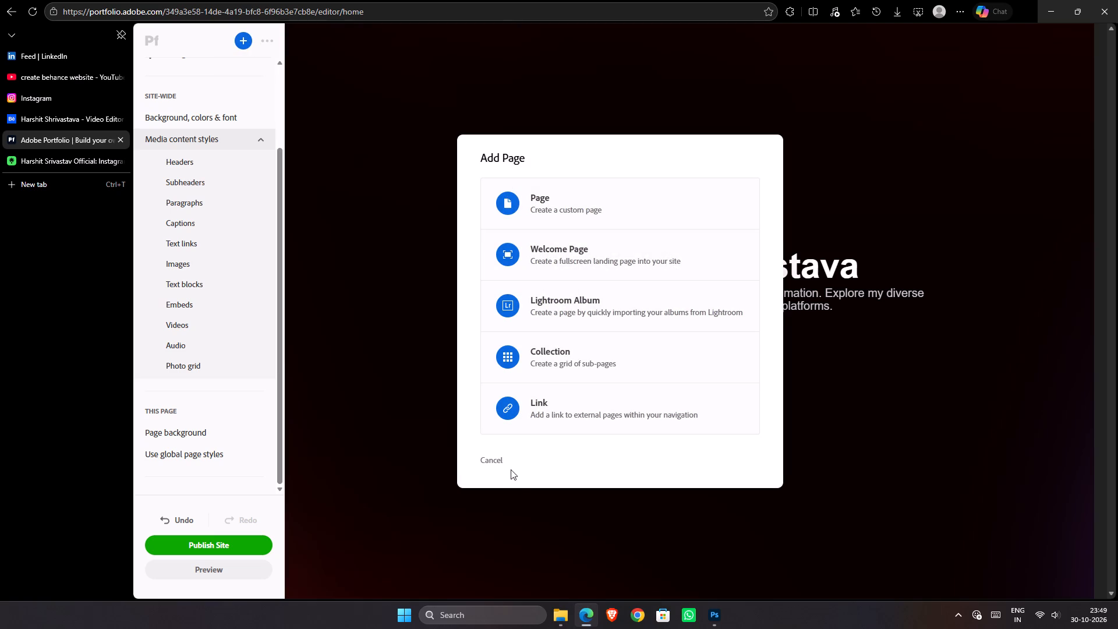
{"action": "scroll", "coordinate": [507, 468], "scroll_direction": "down", "scroll_amount": 5}
{"action": "scroll", "coordinate": [506, 460], "scroll_direction": "up", "scroll_amount": 7}
{"action": "left_click", "coordinate": [442, 255]}
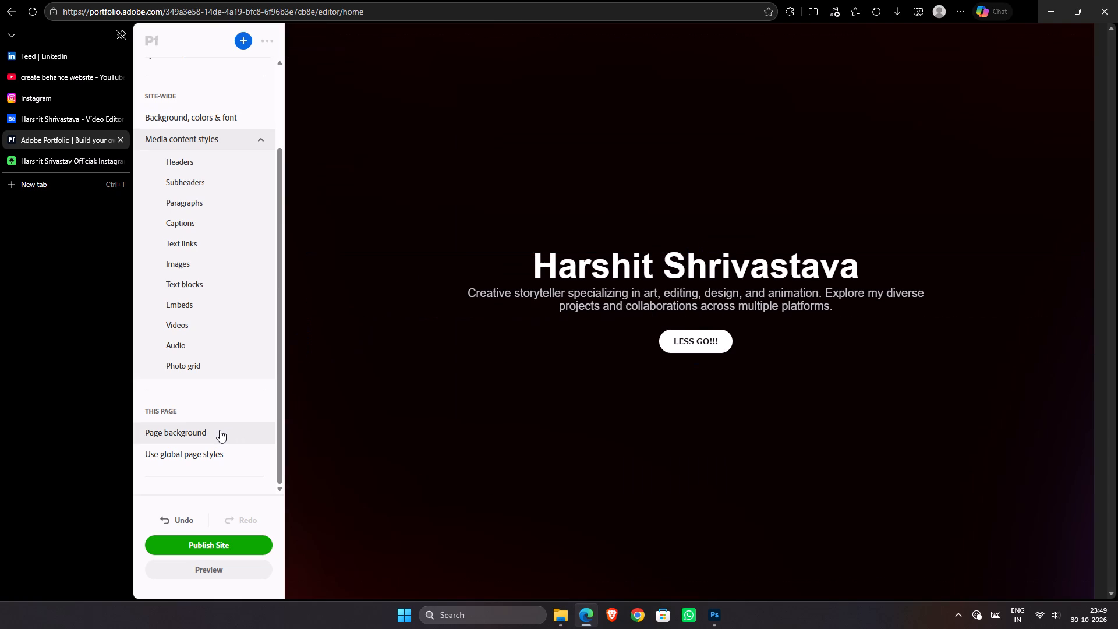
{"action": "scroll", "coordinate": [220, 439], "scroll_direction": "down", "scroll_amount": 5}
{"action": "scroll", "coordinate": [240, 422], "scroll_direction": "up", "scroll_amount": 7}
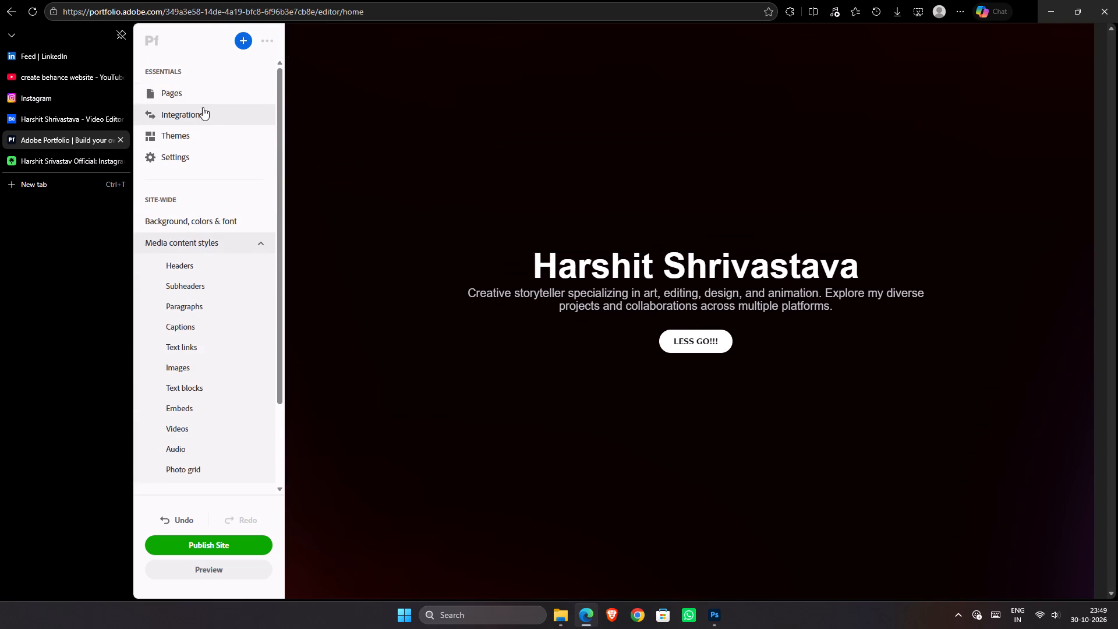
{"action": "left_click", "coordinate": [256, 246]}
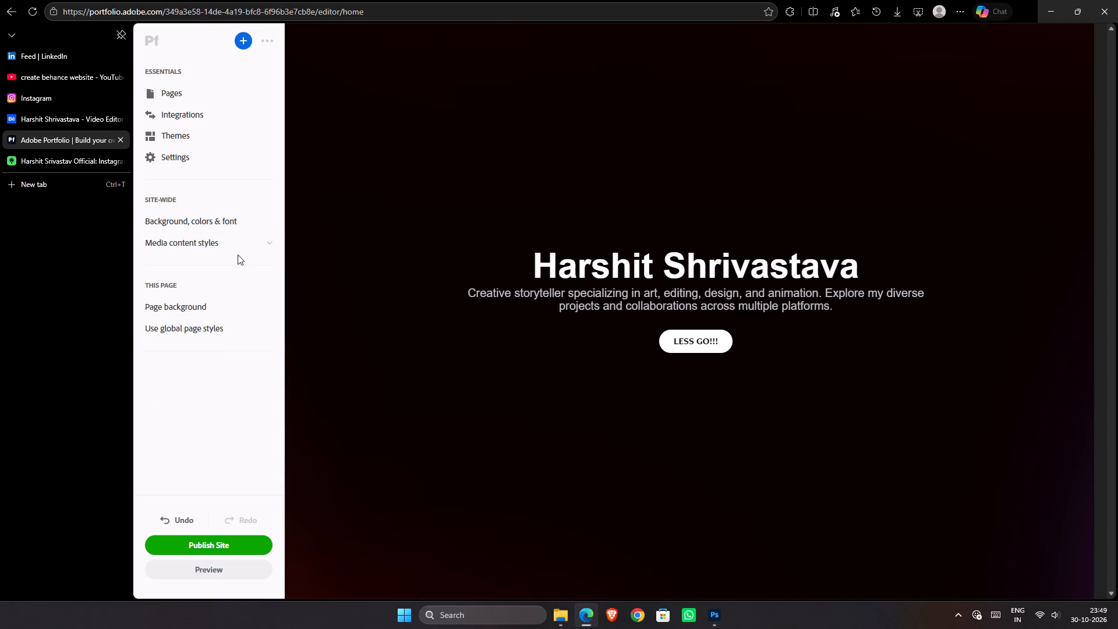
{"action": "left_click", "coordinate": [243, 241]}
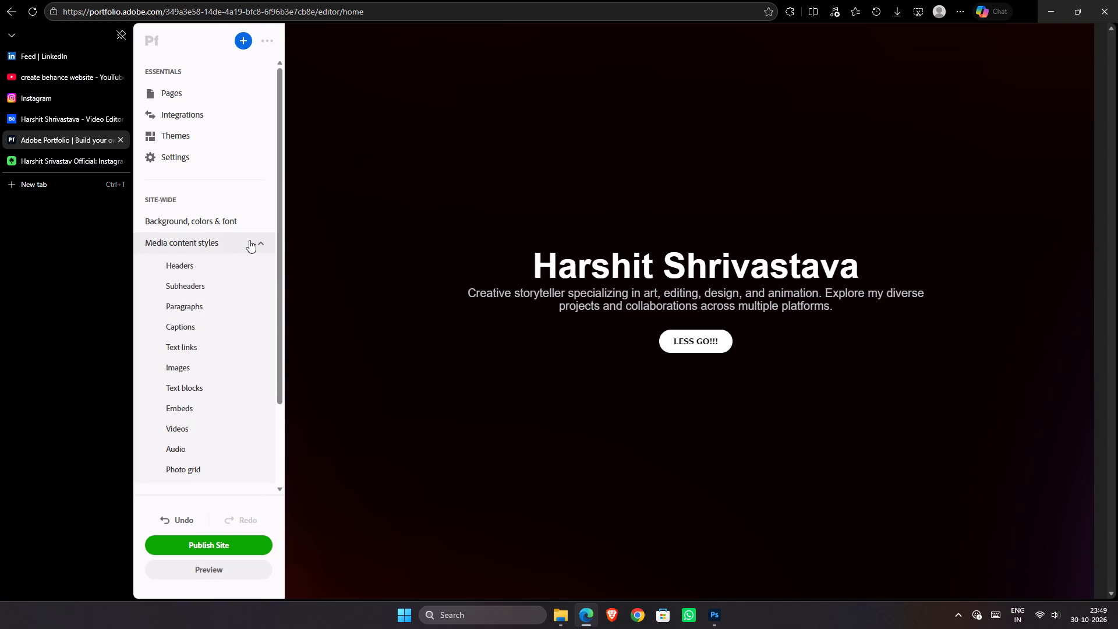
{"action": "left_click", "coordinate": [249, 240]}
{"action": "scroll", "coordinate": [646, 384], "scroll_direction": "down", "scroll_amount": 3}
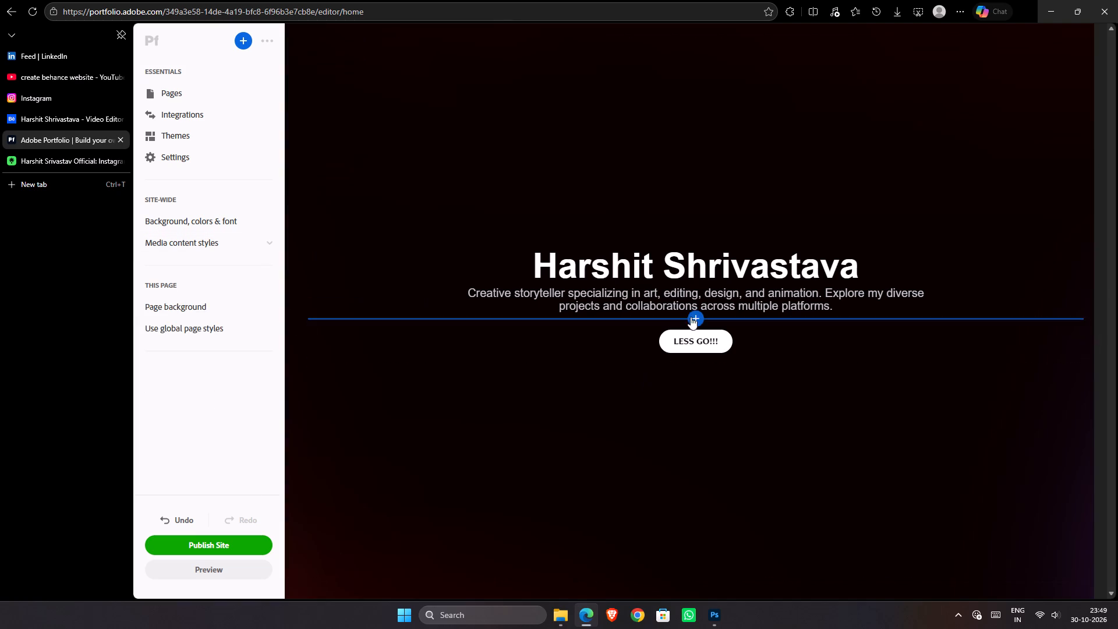
Set the font of the whole "Creative storyteller specializing in art…" paragraph on the home page to Georgia.
{"action": "left_click", "coordinate": [677, 305]}
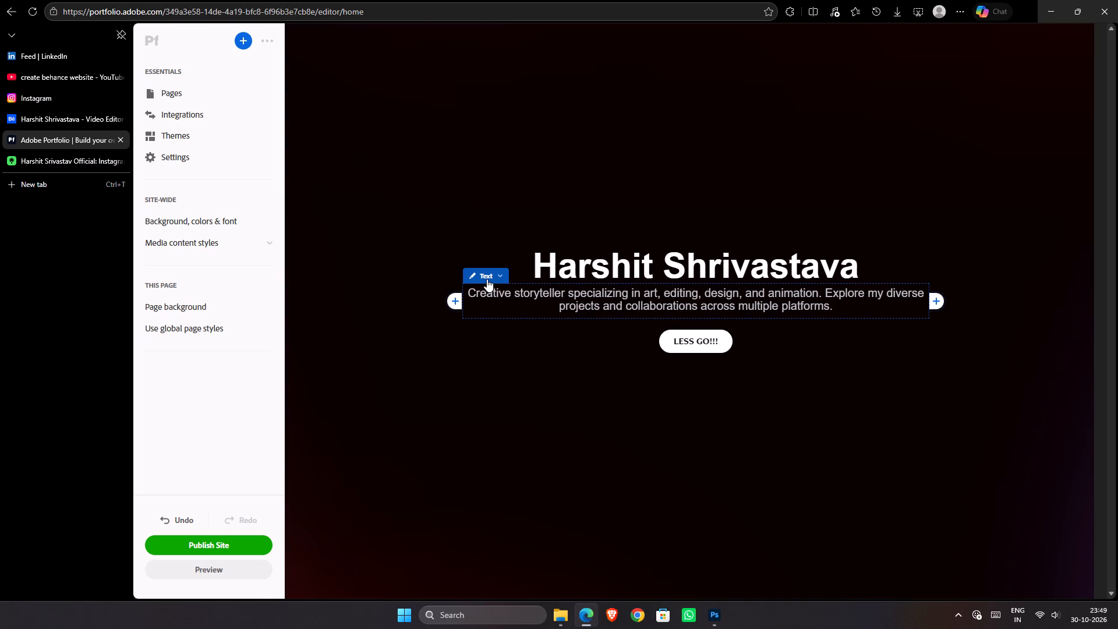
{"action": "double_click", "coordinate": [525, 305]}
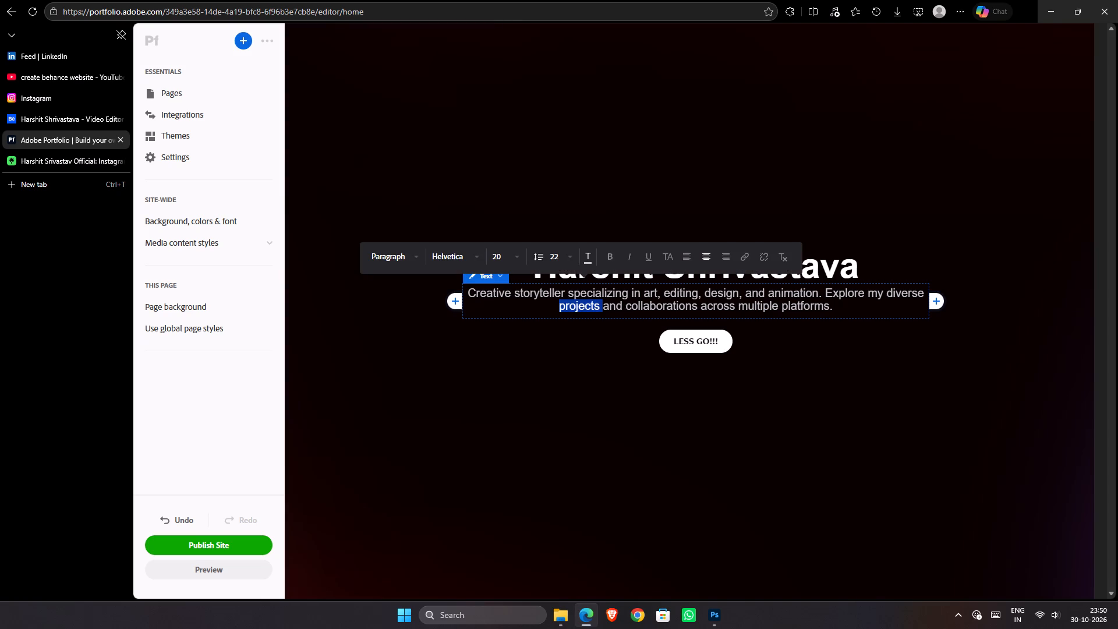
{"action": "left_click_drag", "start_coordinate": [849, 310], "coordinate": [396, 286]}
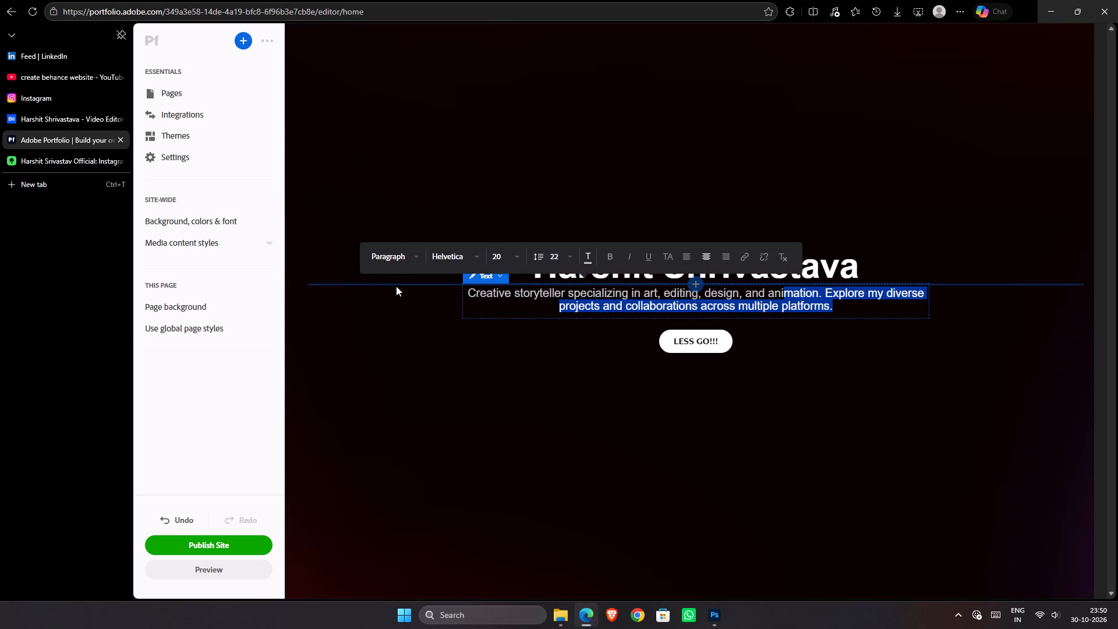
{"action": "left_click_drag", "start_coordinate": [396, 286], "coordinate": [396, 280]}
{"action": "left_click", "coordinate": [775, 309]}
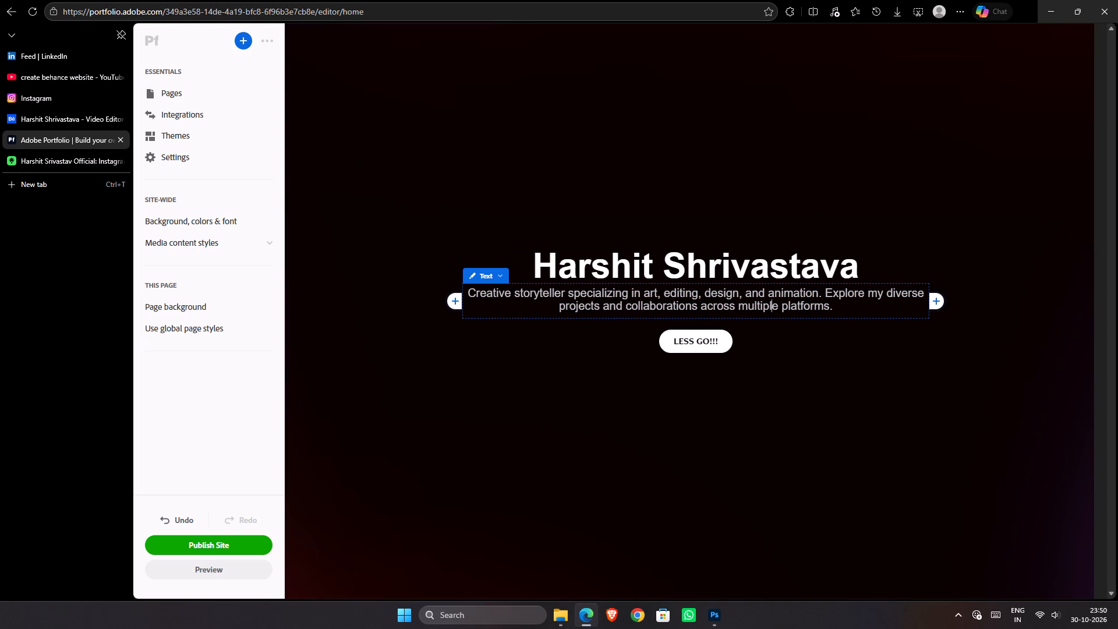
{"action": "left_click_drag", "start_coordinate": [845, 306], "coordinate": [455, 284]}
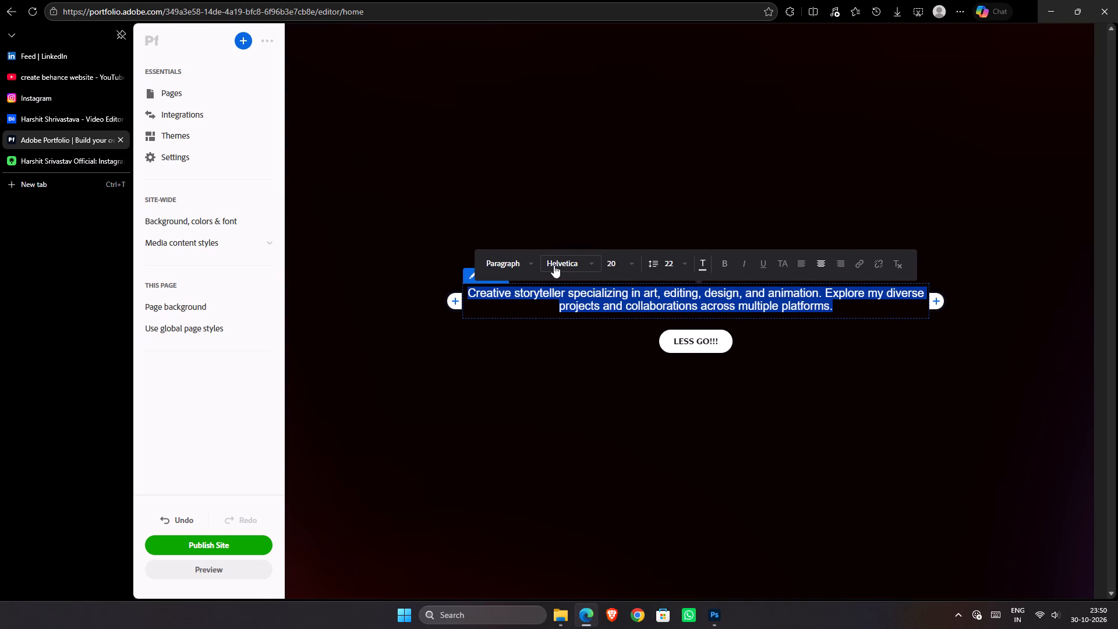
{"action": "left_click", "coordinate": [554, 265]}
{"action": "scroll", "coordinate": [607, 337], "scroll_direction": "down", "scroll_amount": 7}
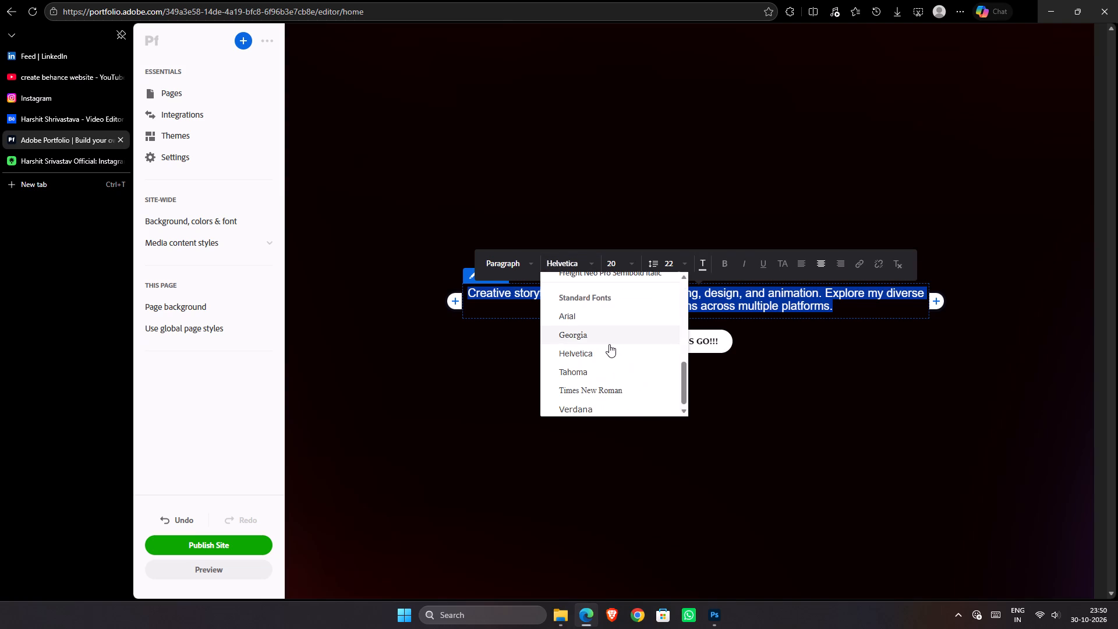
{"action": "scroll", "coordinate": [609, 344], "scroll_direction": "up", "scroll_amount": 4}
{"action": "scroll", "coordinate": [609, 344], "scroll_direction": "down", "scroll_amount": 2}
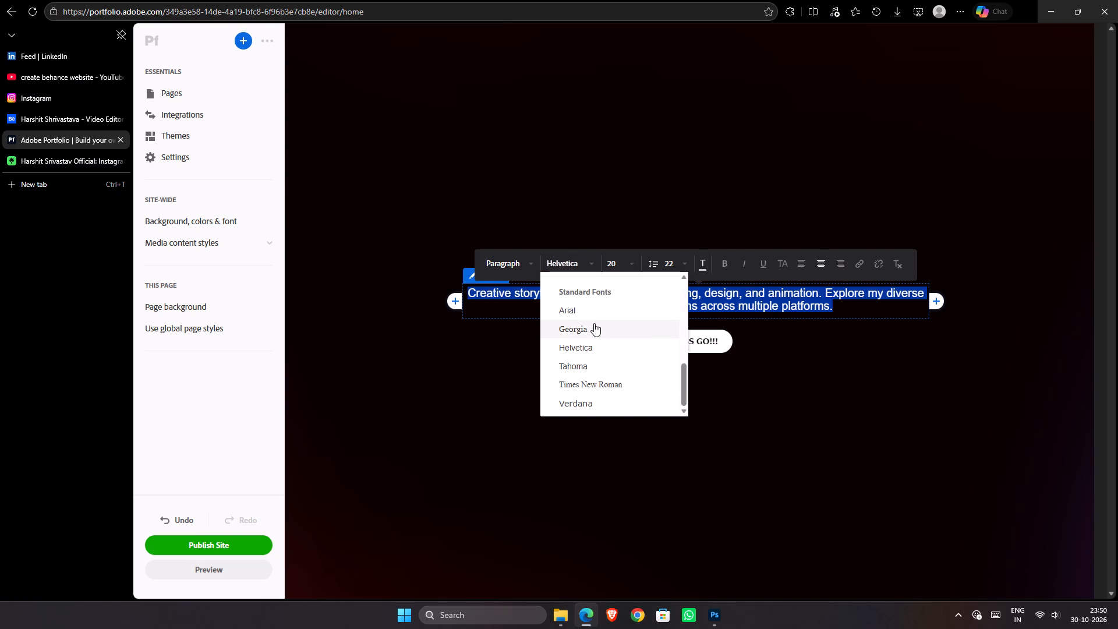
{"action": "left_click", "coordinate": [595, 323]}
{"action": "left_click", "coordinate": [925, 491]}
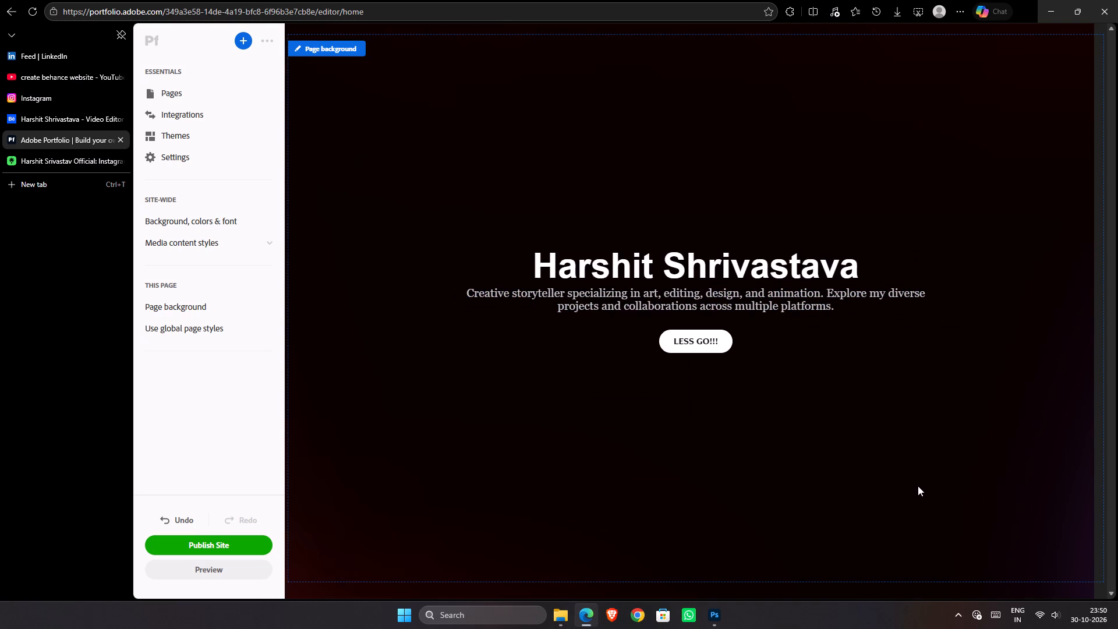
Set the line height of the whole "Creative storyteller specializing in art…" paragraph to 20.
{"action": "left_click_drag", "start_coordinate": [834, 309], "coordinate": [468, 293]}
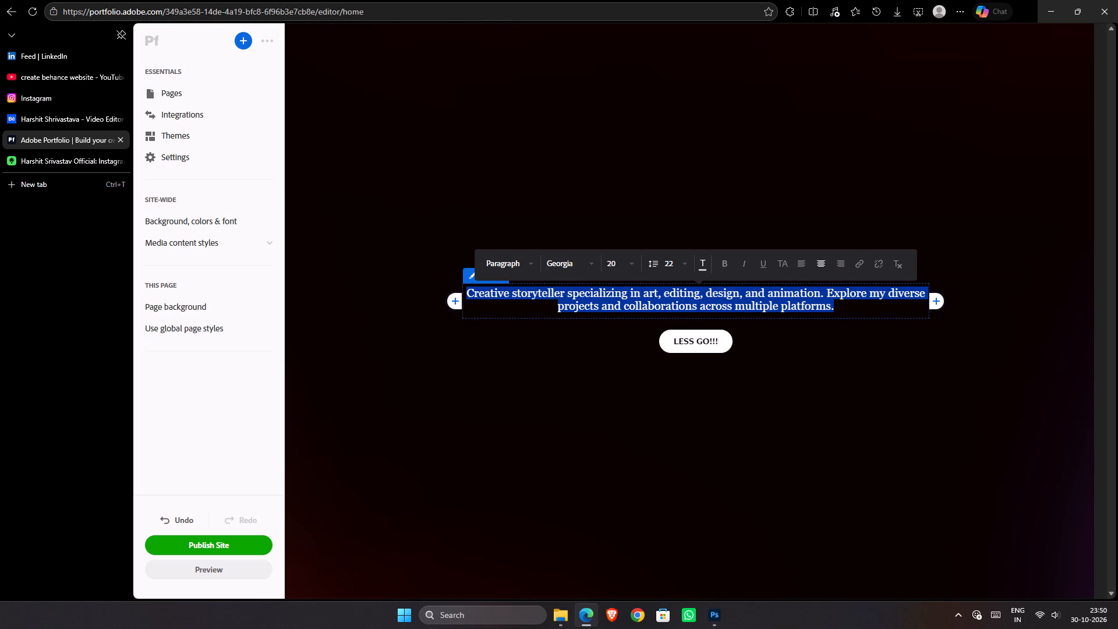
{"action": "left_click", "coordinate": [681, 266]}
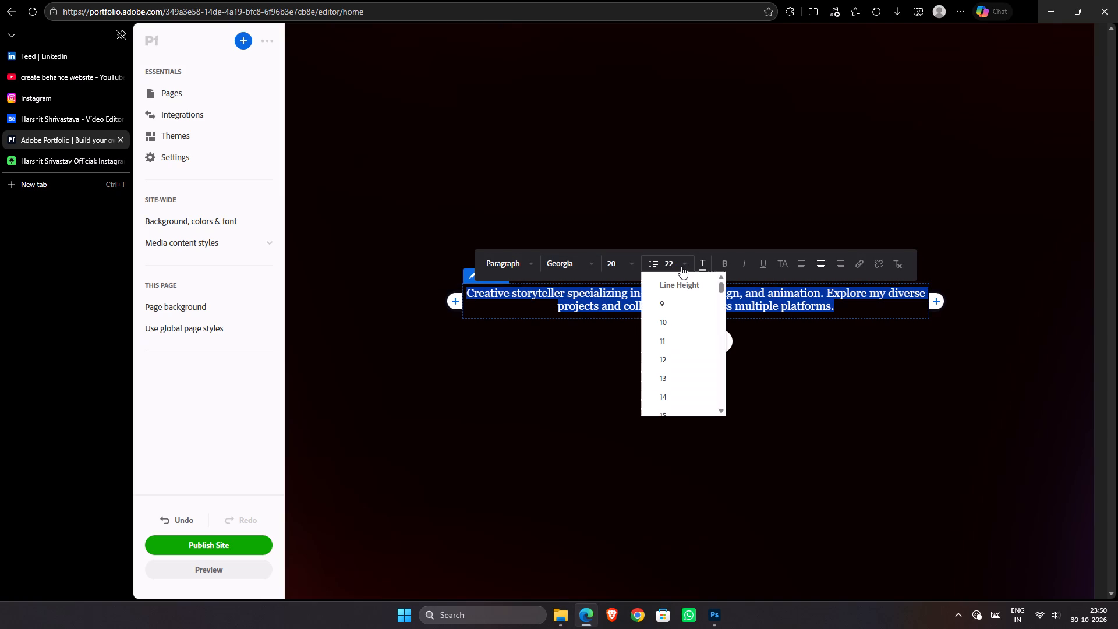
{"action": "scroll", "coordinate": [688, 377], "scroll_direction": "down", "scroll_amount": 3}
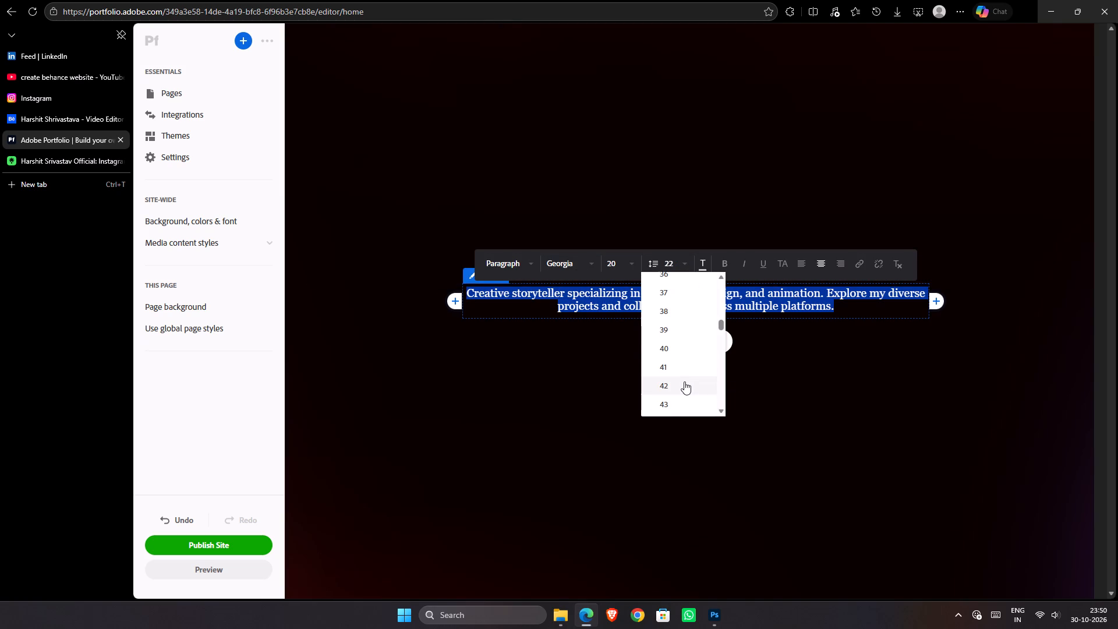
{"action": "scroll", "coordinate": [673, 338], "scroll_direction": "up", "scroll_amount": 2}
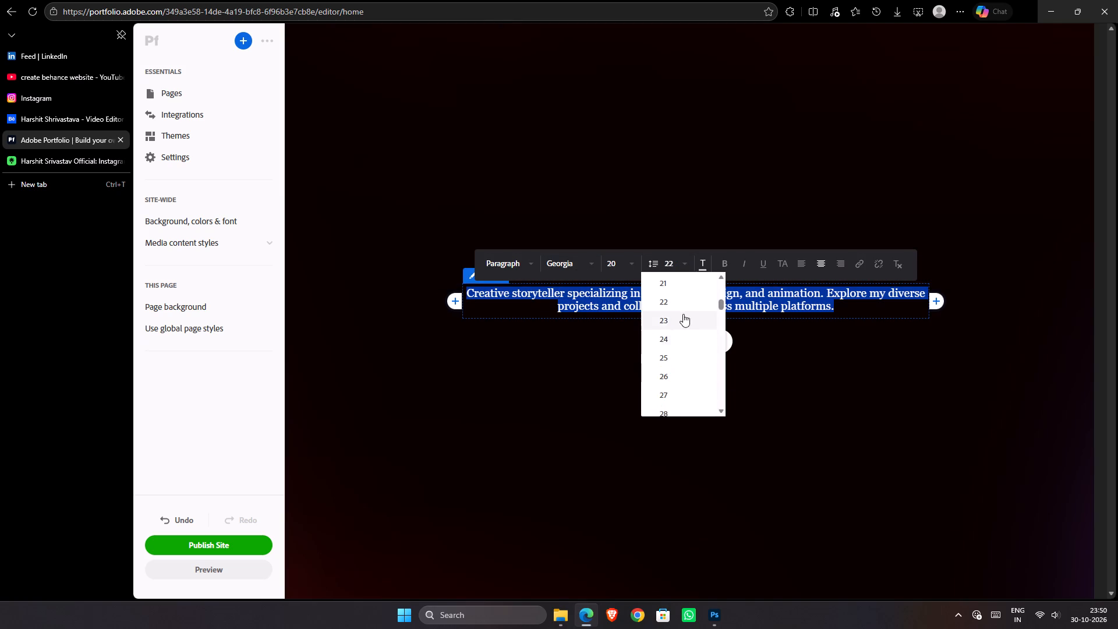
{"action": "scroll", "coordinate": [678, 301], "scroll_direction": "up", "scroll_amount": 1}
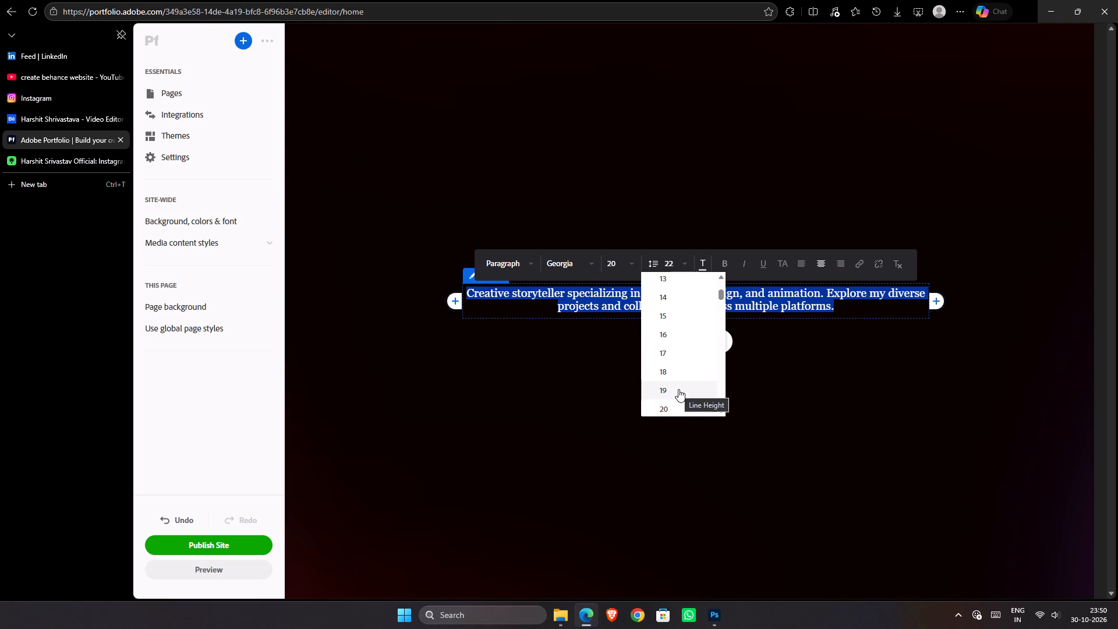
{"action": "left_click", "coordinate": [679, 407]}
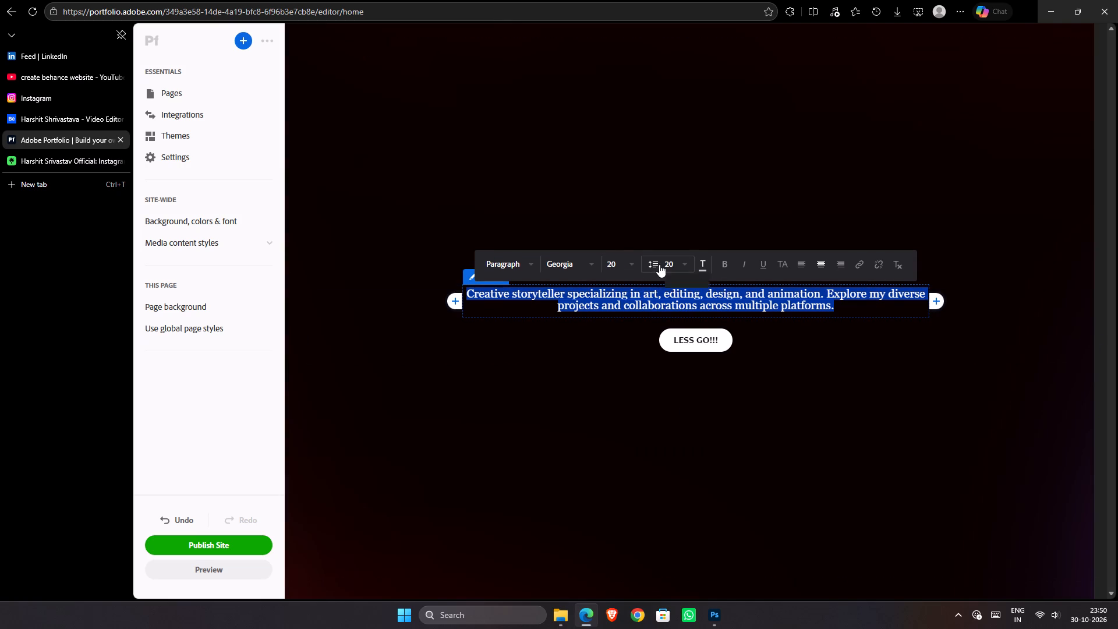
Try font sizes 14, 31 and 15 on the description paragraph, and settle on size 16.
{"action": "left_click", "coordinate": [625, 266]}
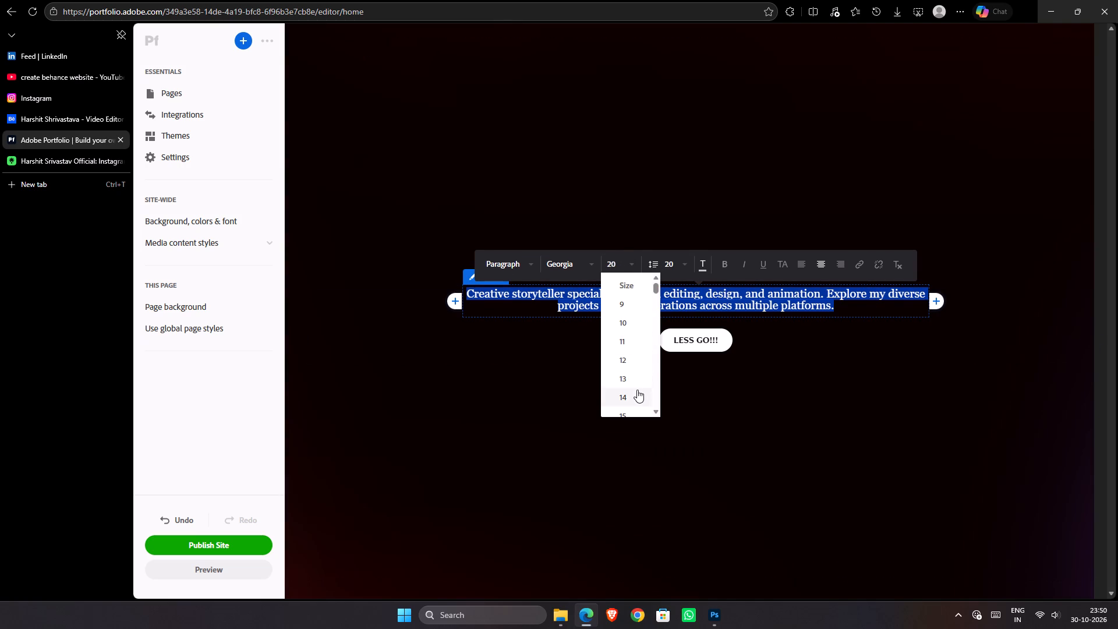
{"action": "left_click", "coordinate": [637, 390]}
{"action": "left_click", "coordinate": [628, 271]}
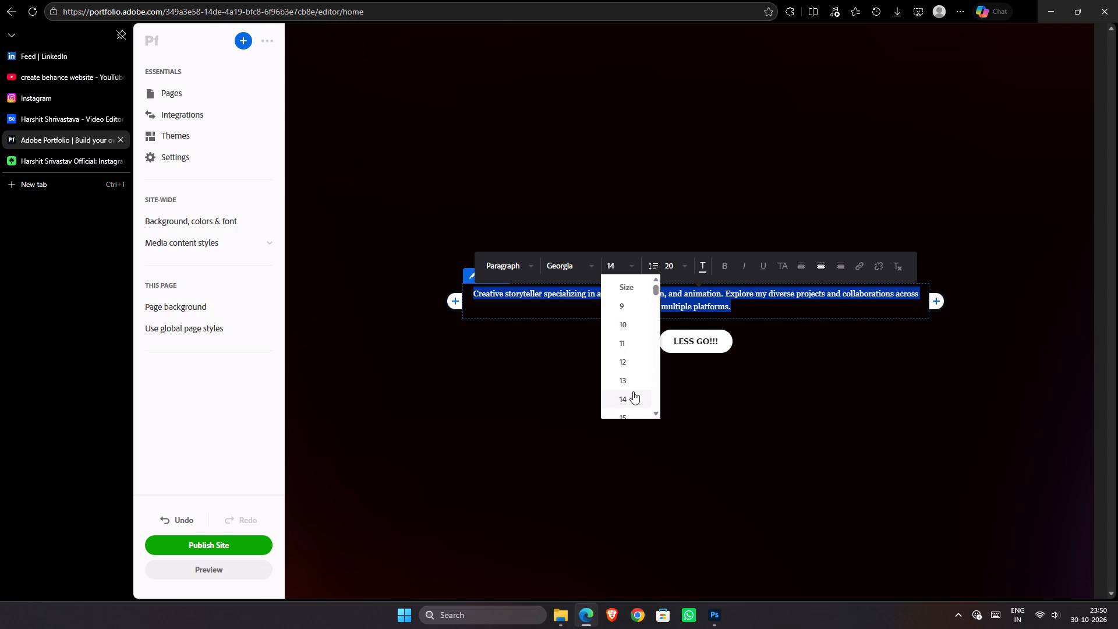
{"action": "scroll", "coordinate": [633, 391], "scroll_direction": "down", "scroll_amount": 2}
{"action": "left_click", "coordinate": [634, 375]}
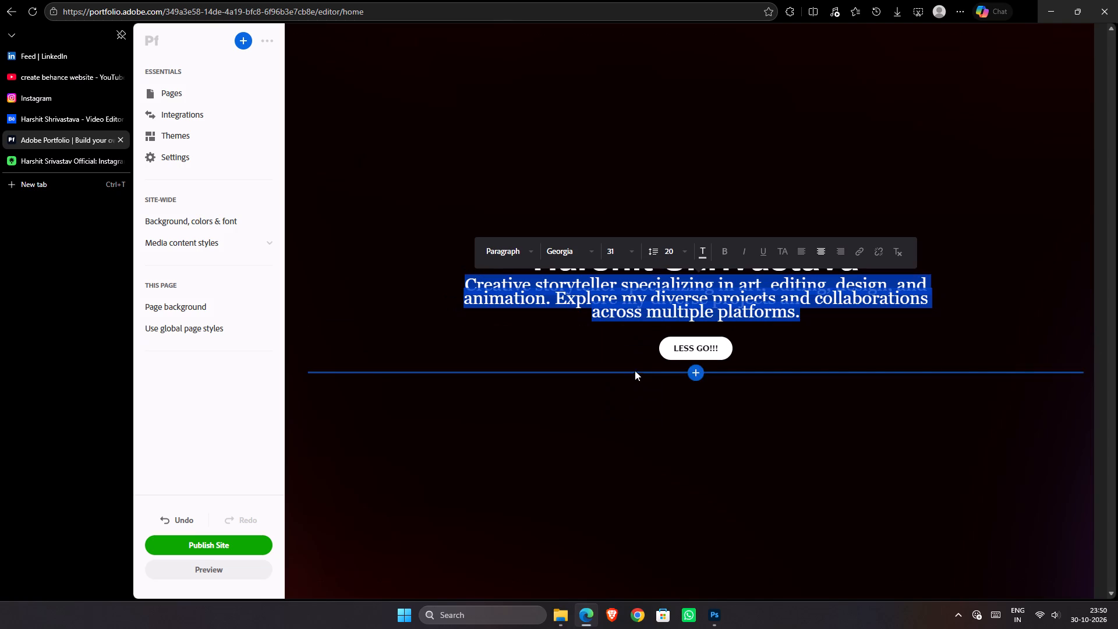
{"action": "left_click", "coordinate": [618, 252]}
{"action": "scroll", "coordinate": [624, 343], "scroll_direction": "up", "scroll_amount": 2}
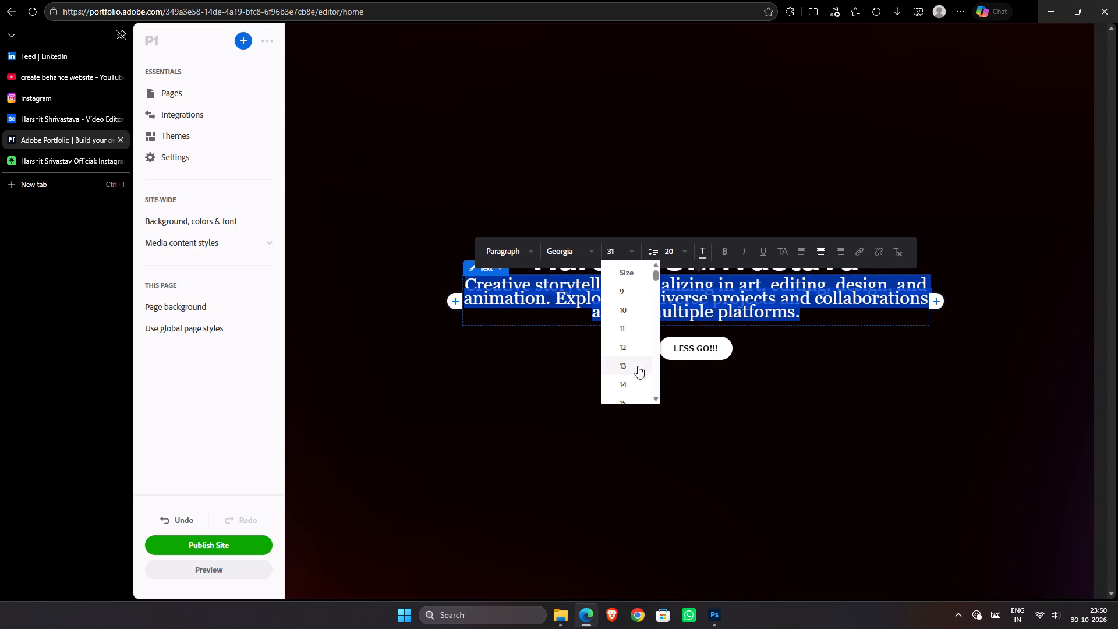
{"action": "left_click", "coordinate": [633, 400]}
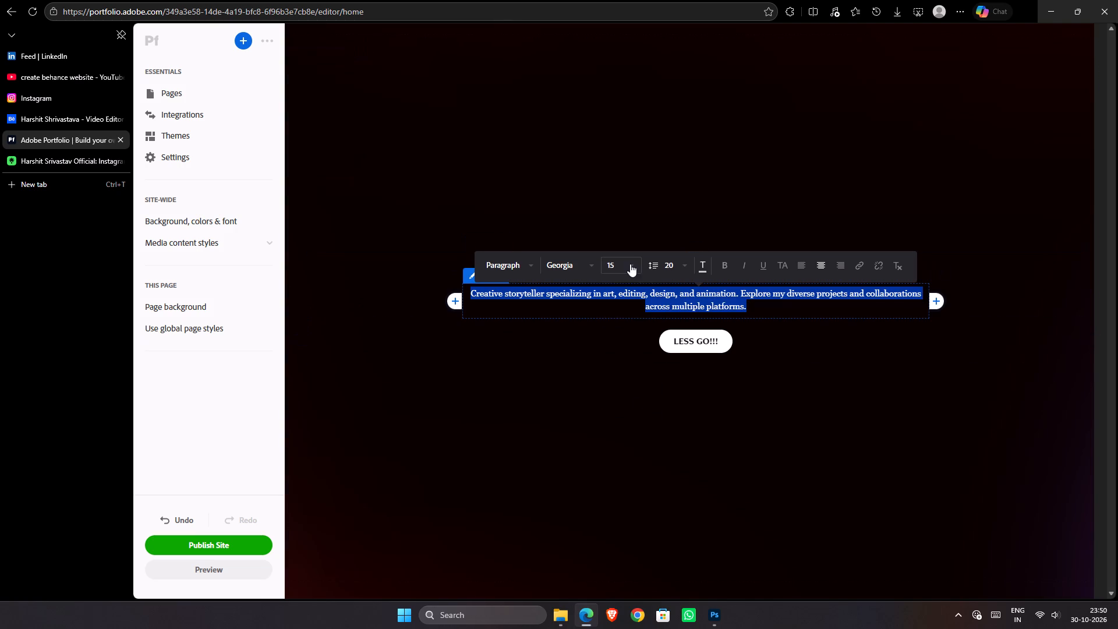
{"action": "left_click", "coordinate": [630, 264]}
{"action": "scroll", "coordinate": [632, 369], "scroll_direction": "down", "scroll_amount": 1}
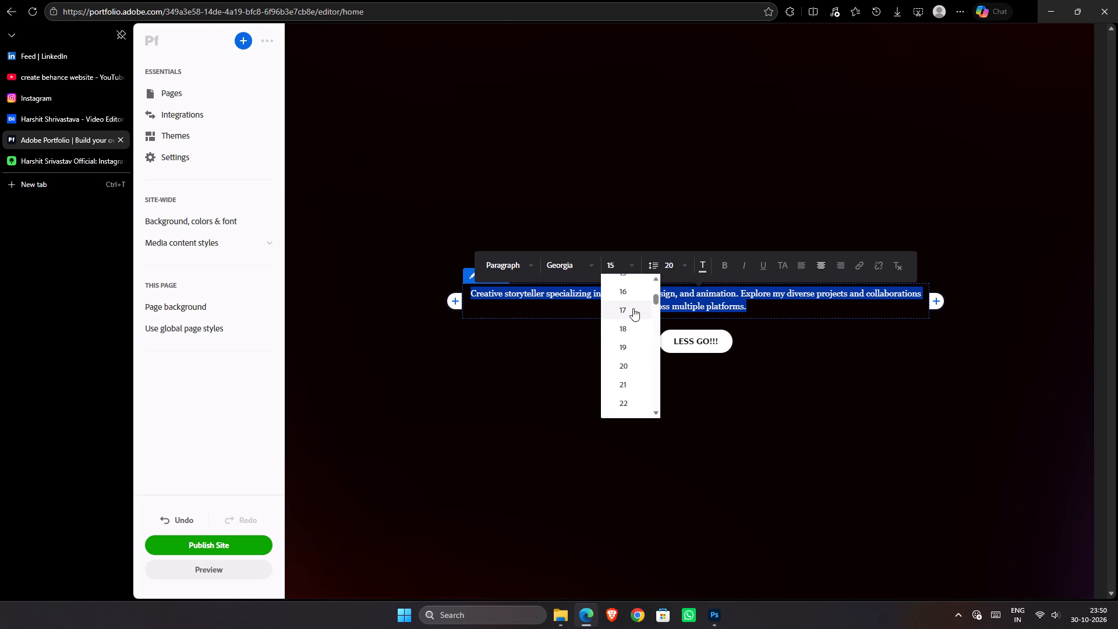
{"action": "left_click", "coordinate": [631, 292]}
{"action": "left_click", "coordinate": [806, 407]}
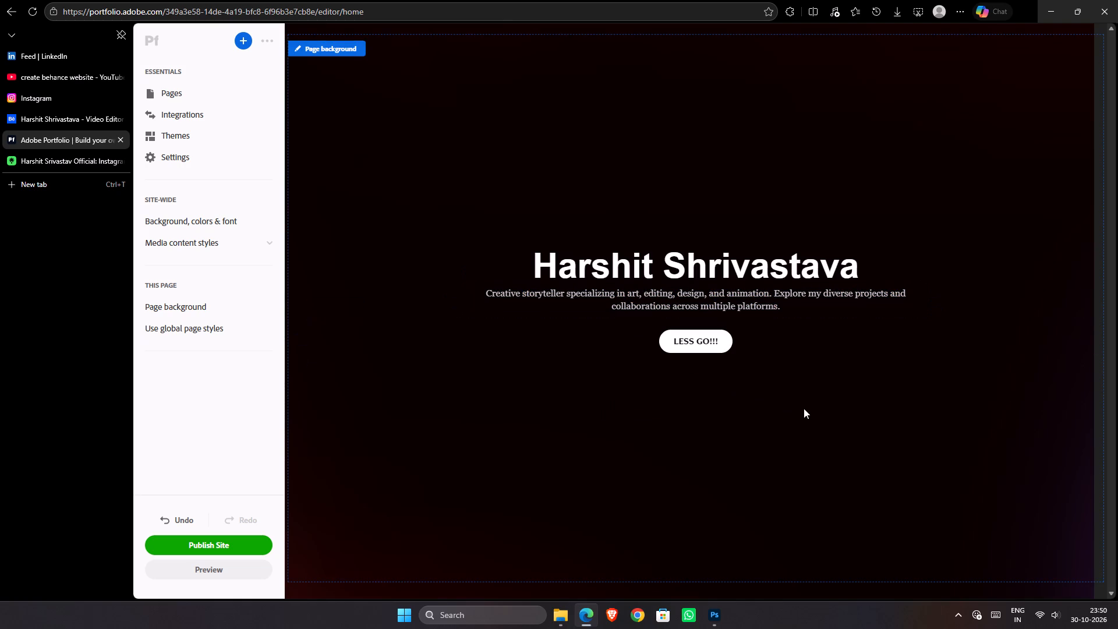
Retype the name heading on the home page in all capitals, keeping the same spelling of the first name and surname.
{"action": "left_click", "coordinate": [815, 277]}
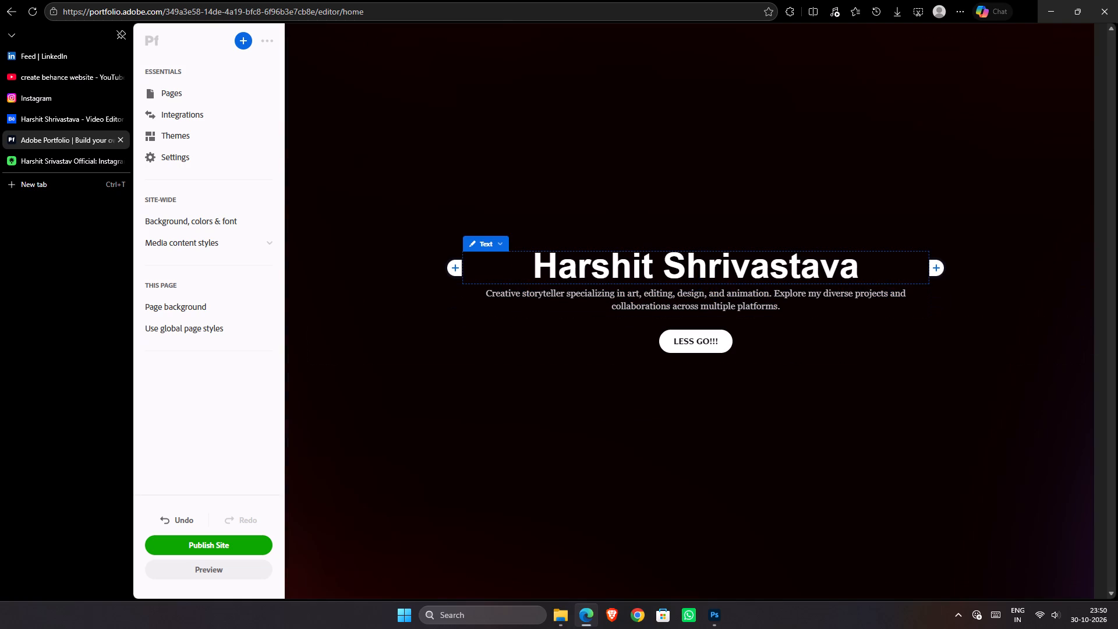
{"action": "left_click_drag", "start_coordinate": [858, 271], "coordinate": [527, 263]}
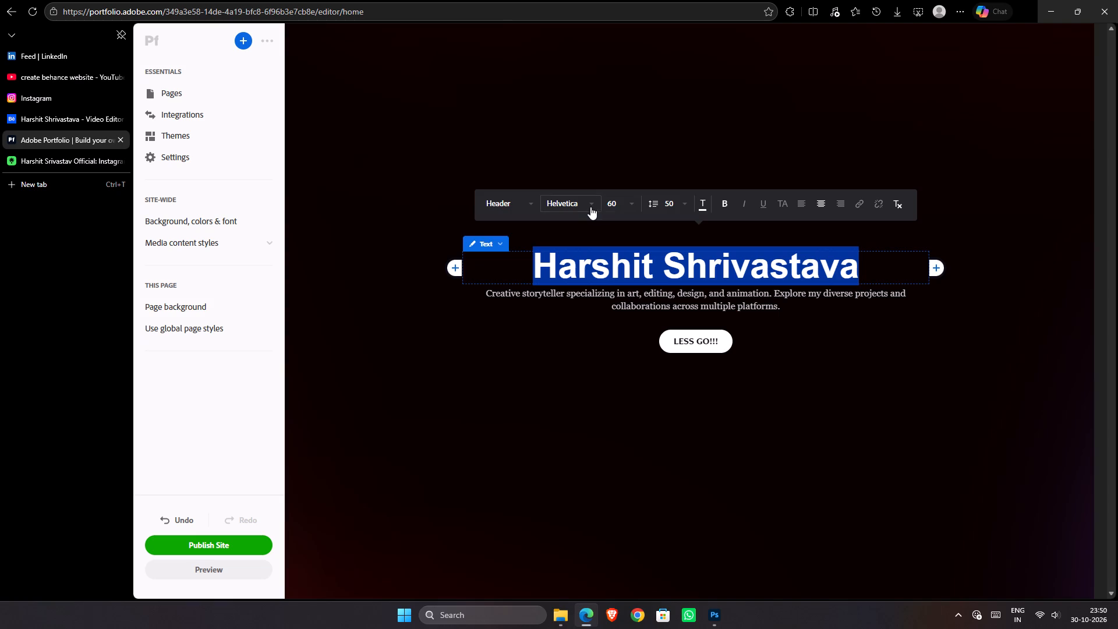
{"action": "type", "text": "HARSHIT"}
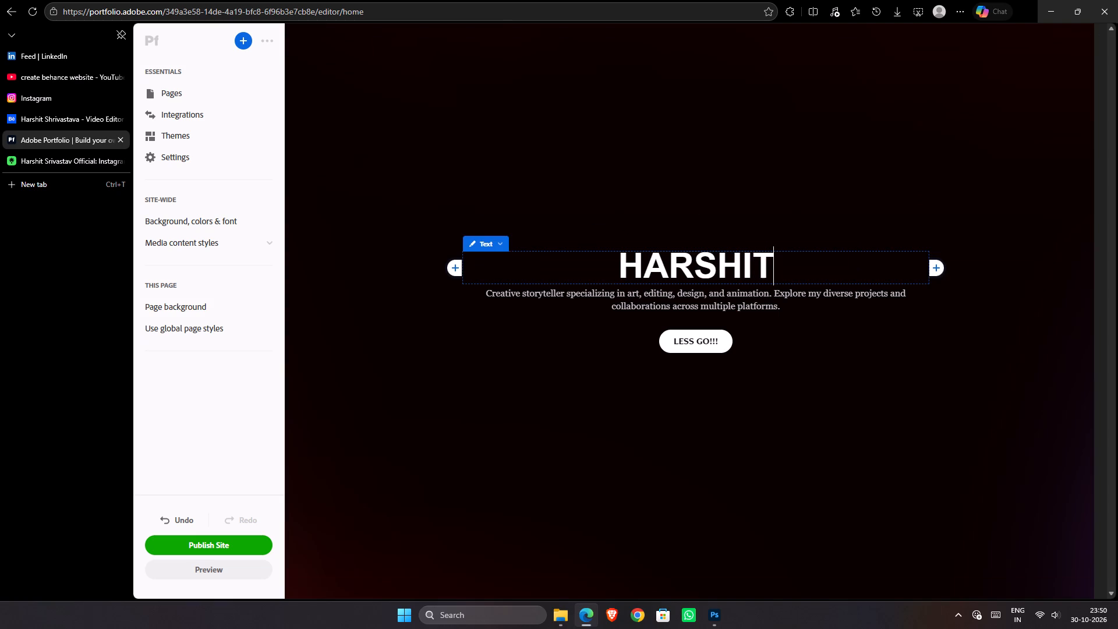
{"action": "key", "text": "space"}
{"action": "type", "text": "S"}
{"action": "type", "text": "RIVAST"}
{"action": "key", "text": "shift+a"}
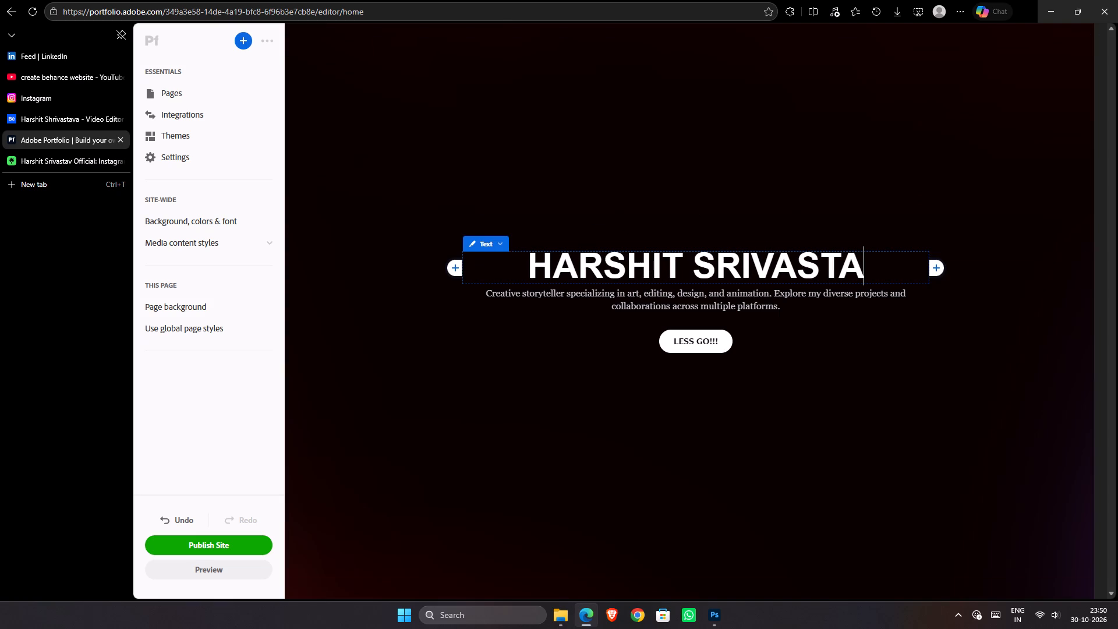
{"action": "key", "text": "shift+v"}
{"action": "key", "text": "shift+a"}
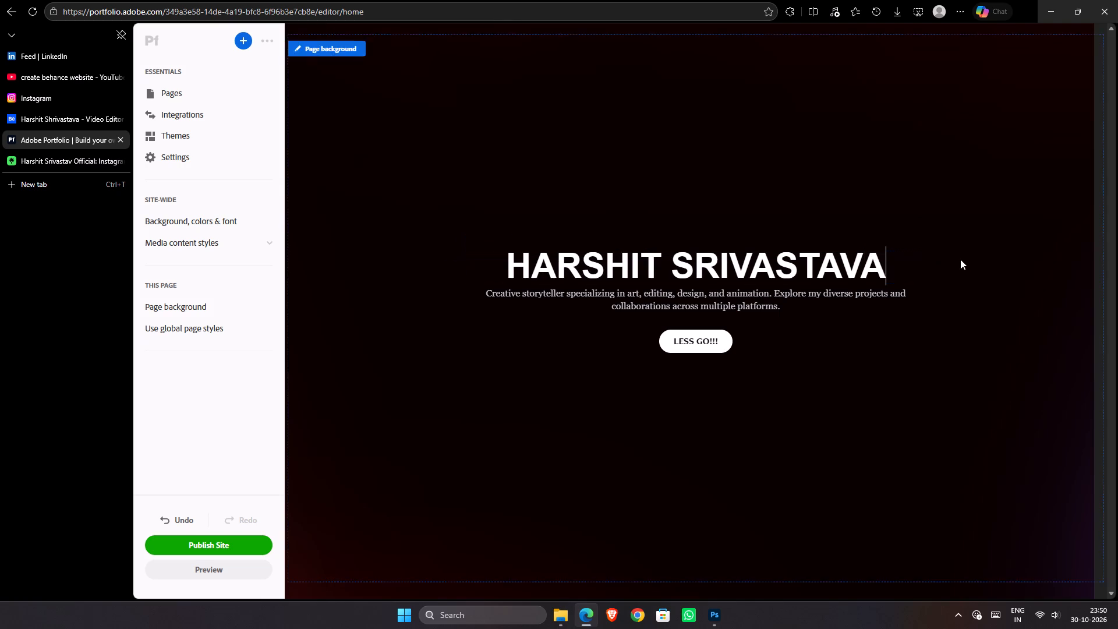
{"action": "left_click", "coordinate": [695, 265]}
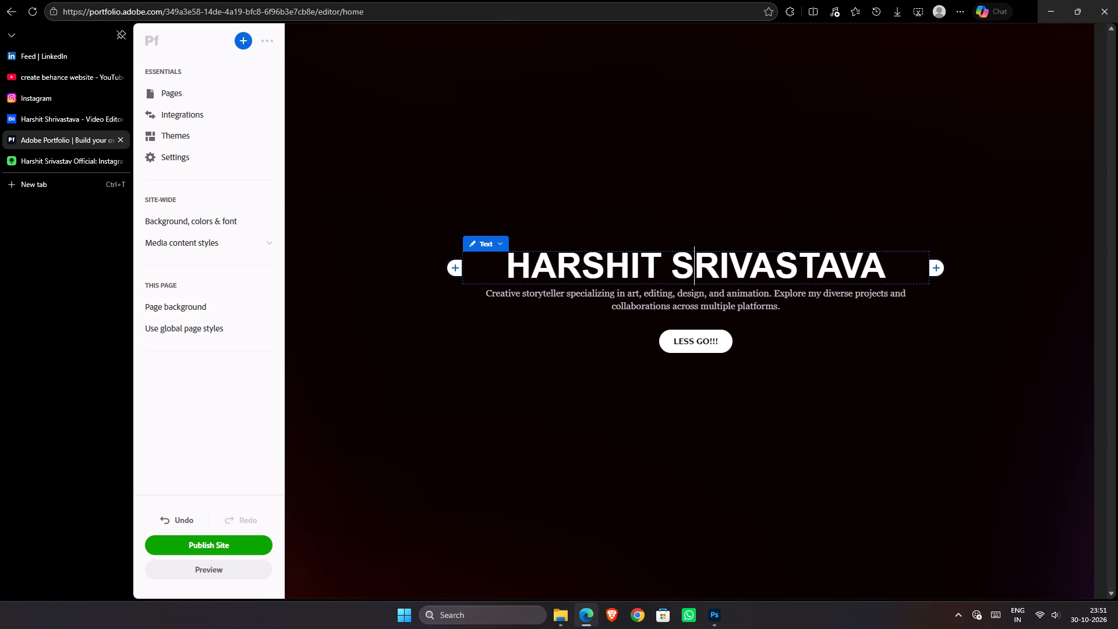
{"action": "key", "text": "shift+h"}
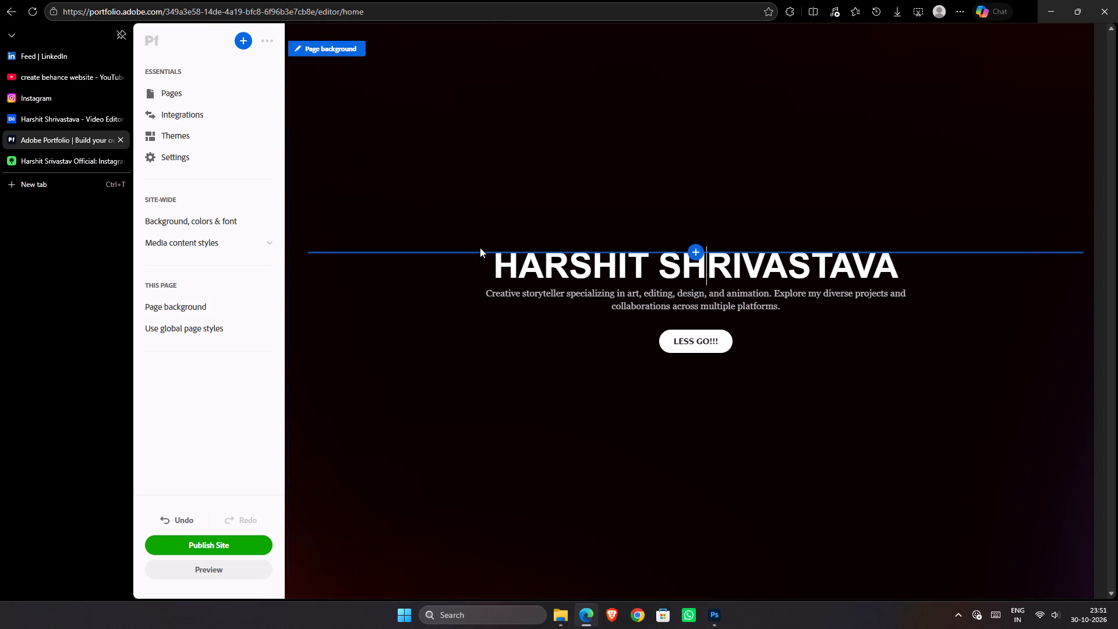
{"action": "left_click", "coordinate": [501, 247]}
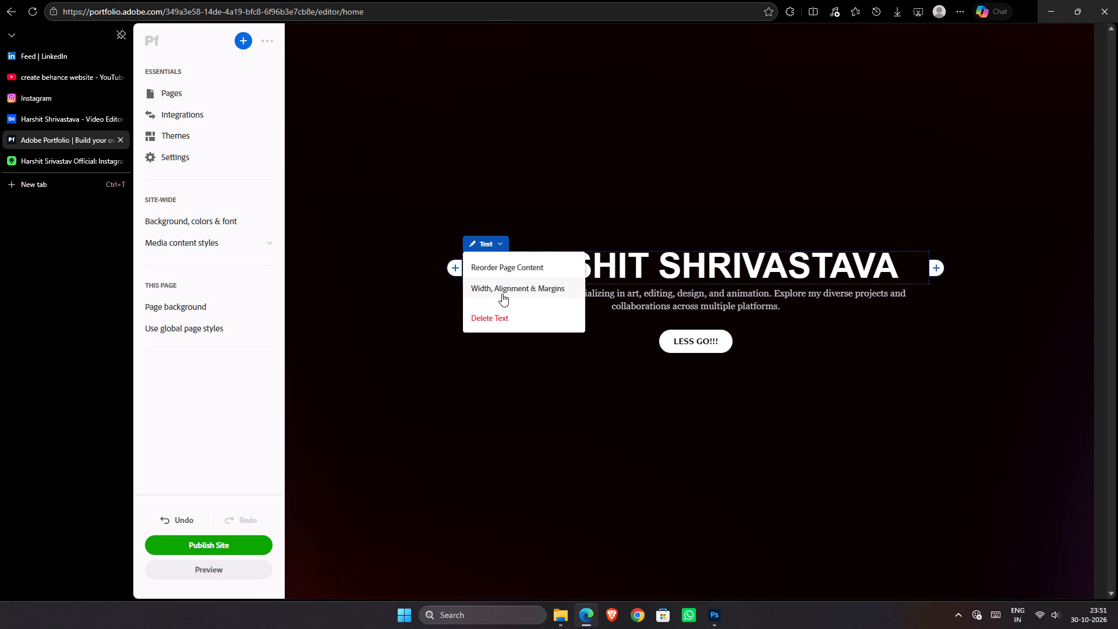
{"action": "left_click", "coordinate": [660, 272]}
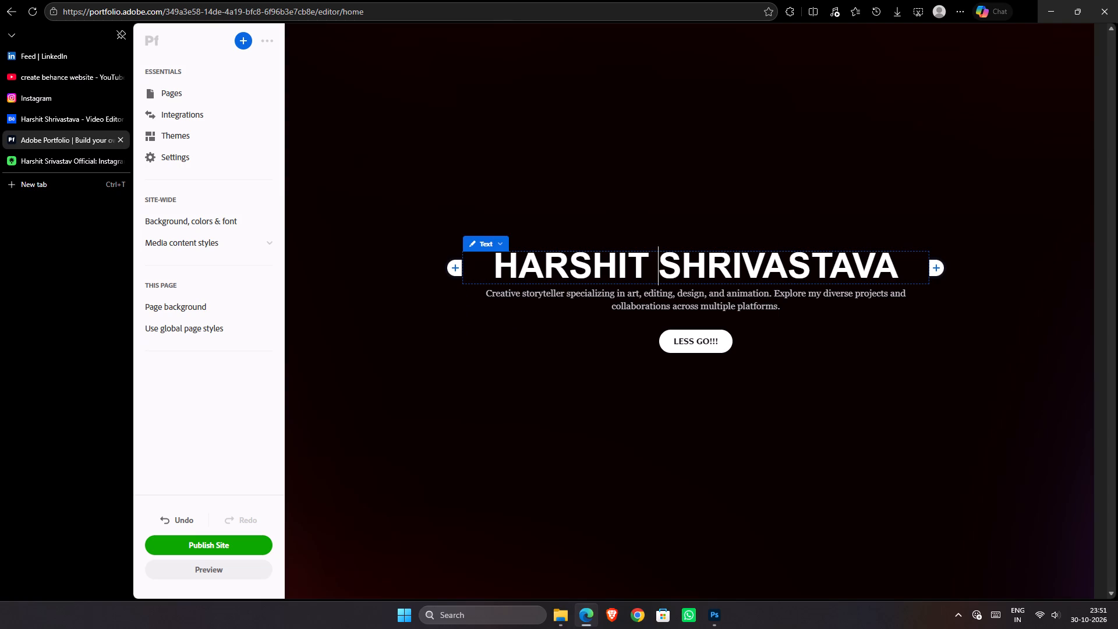
Open the Adobe Fonts library for the name heading and search all fonts for "climate crisis", also checking the saved Adobe fonts.
{"action": "left_click_drag", "start_coordinate": [492, 267], "coordinate": [992, 275]}
{"action": "left_click", "coordinate": [589, 221]}
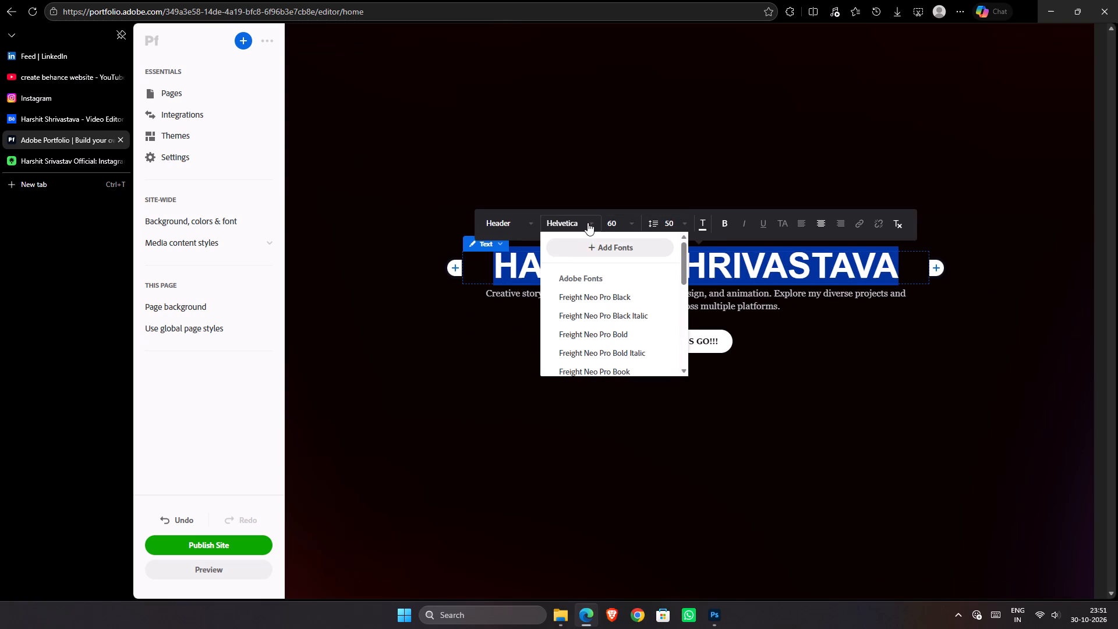
{"action": "left_click", "coordinate": [584, 252]}
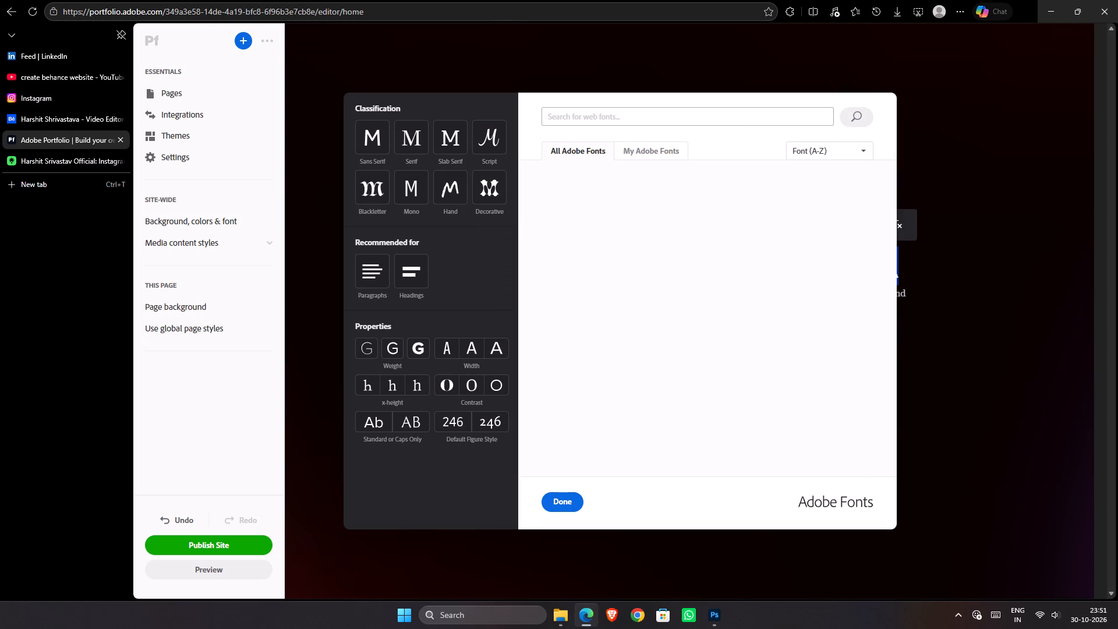
{"action": "left_click", "coordinate": [579, 111]}
{"action": "type", "text": "climate"}
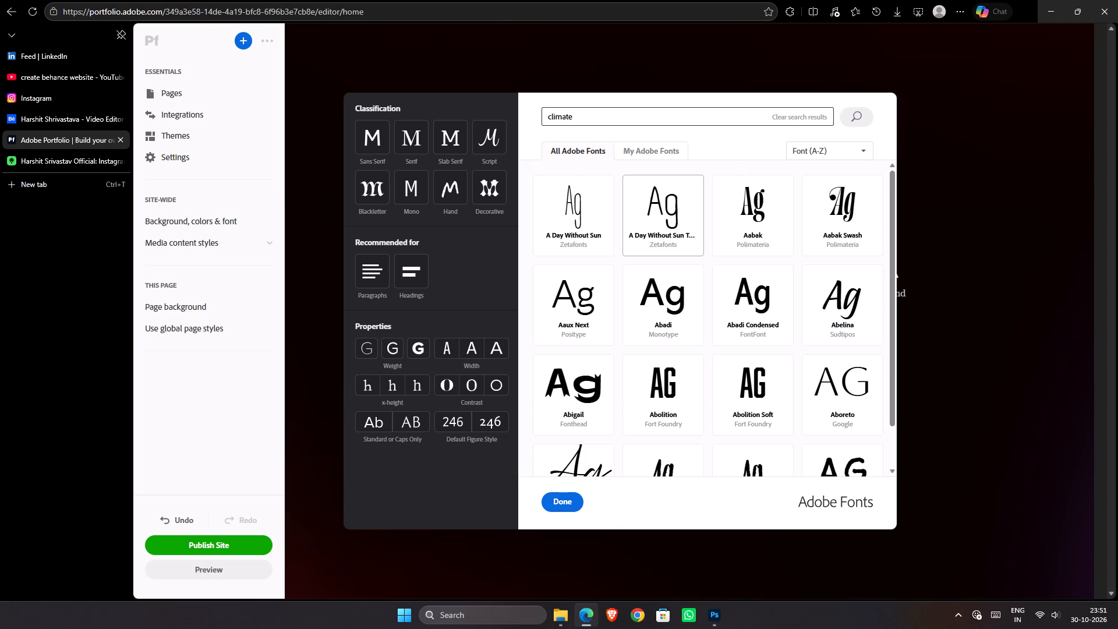
{"action": "key", "text": "space"}
{"action": "type", "text": "cr"}
{"action": "type", "text": "isis"}
{"action": "left_click", "coordinate": [860, 118]}
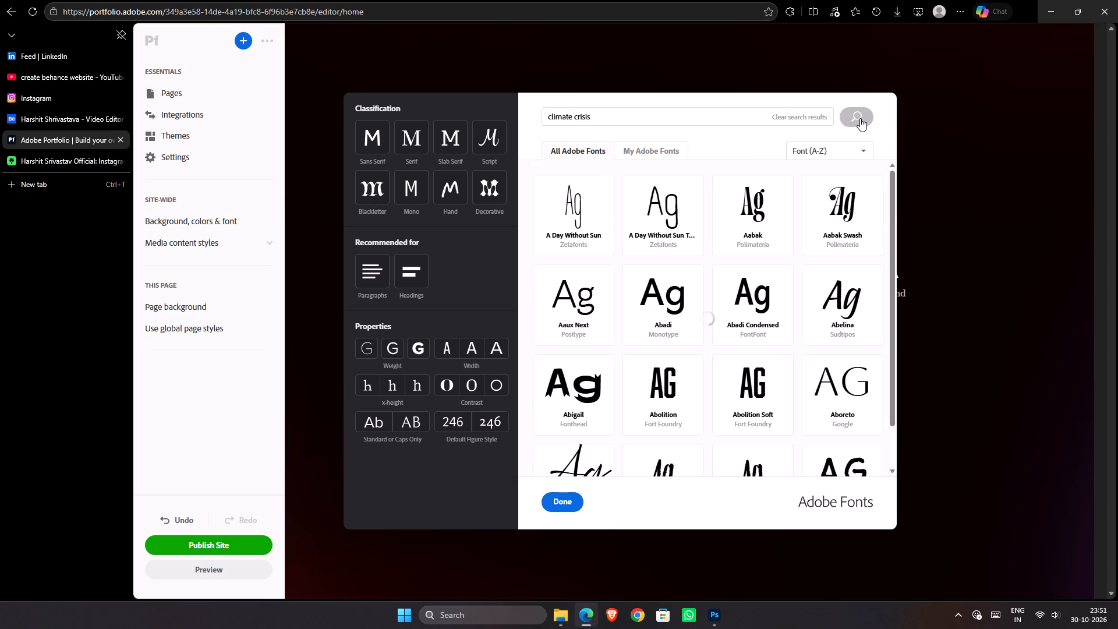
{"action": "left_click", "coordinate": [668, 154]}
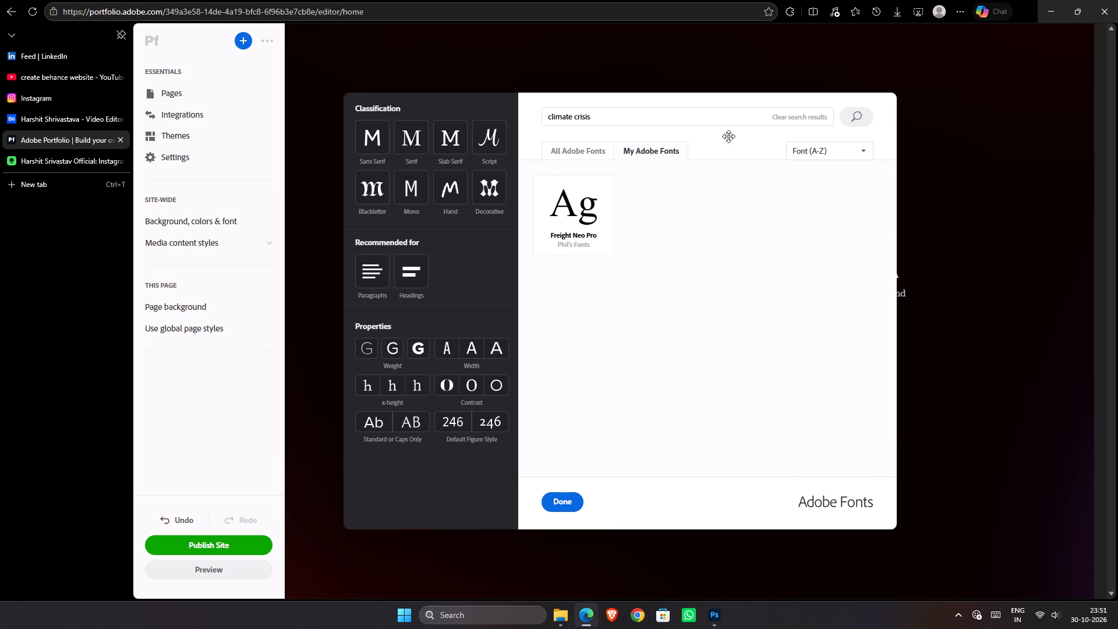
{"action": "left_click", "coordinate": [607, 147]}
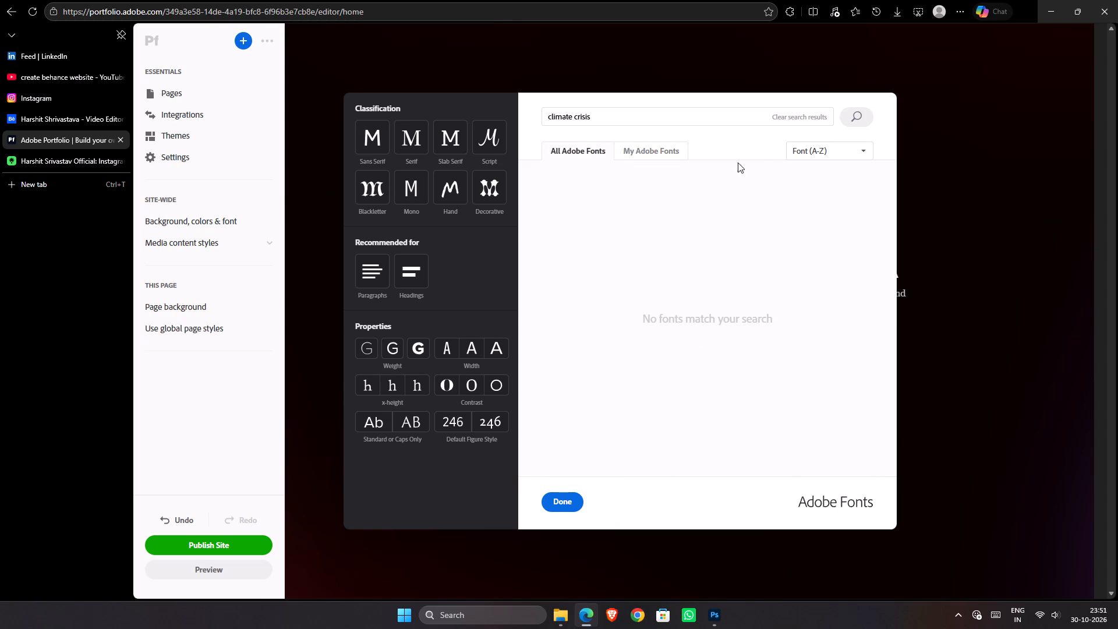
Clear the font search and filter the library to heavy-weight, wide, caps-only sans serif fonts.
{"action": "left_click", "coordinate": [417, 345]}
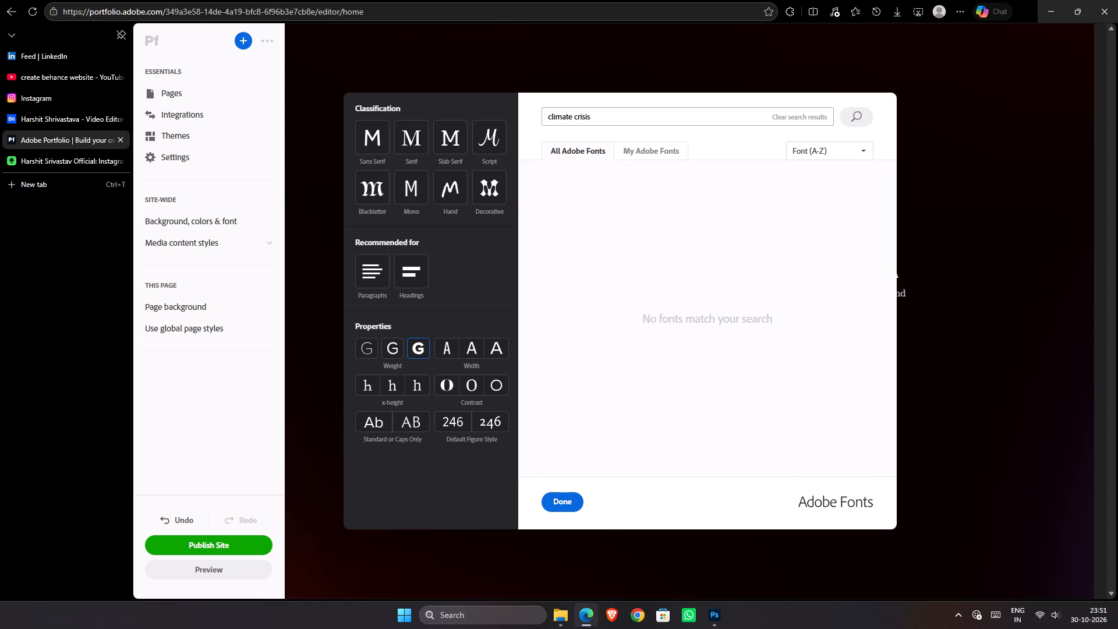
{"action": "left_click_drag", "start_coordinate": [717, 116], "coordinate": [664, 126]}
{"action": "left_click", "coordinate": [788, 118]}
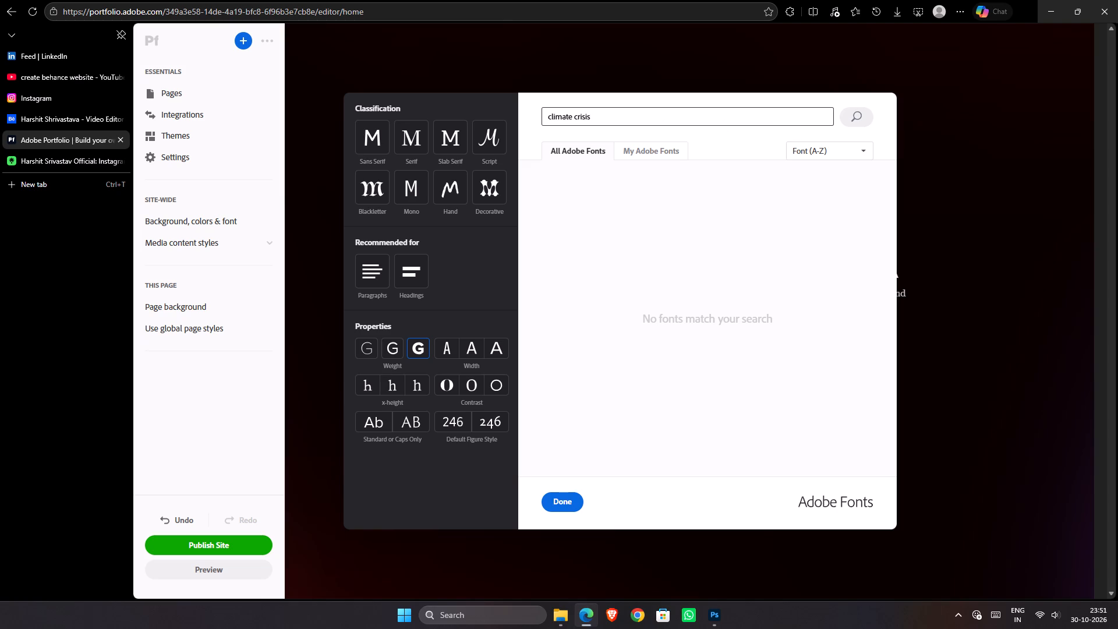
{"action": "left_click", "coordinate": [502, 352]}
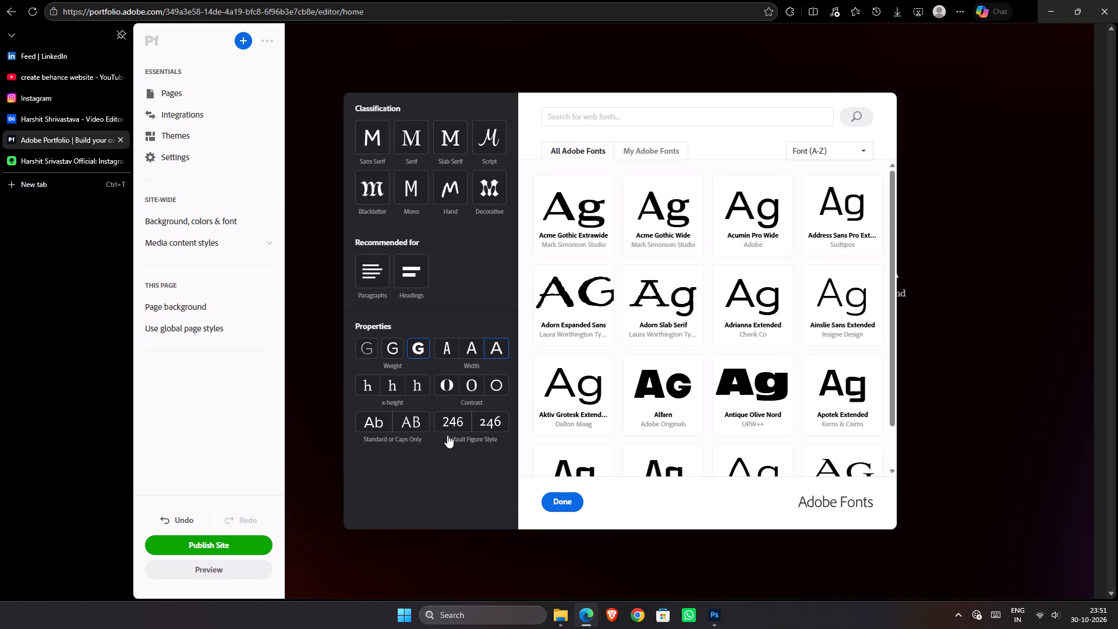
{"action": "left_click", "coordinate": [412, 426]}
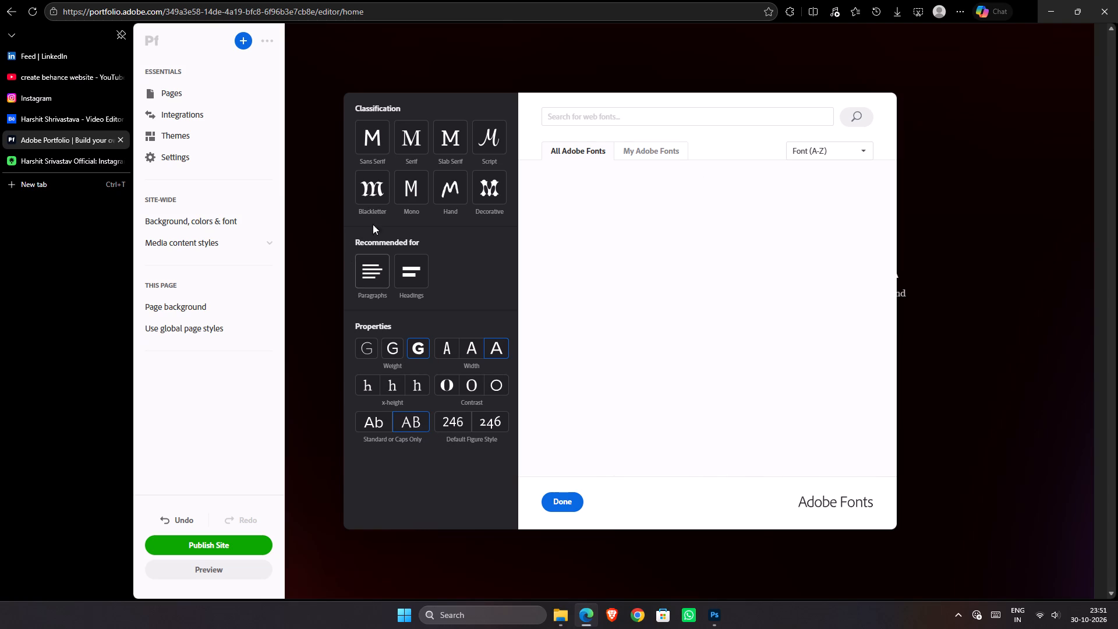
{"action": "left_click", "coordinate": [383, 145]}
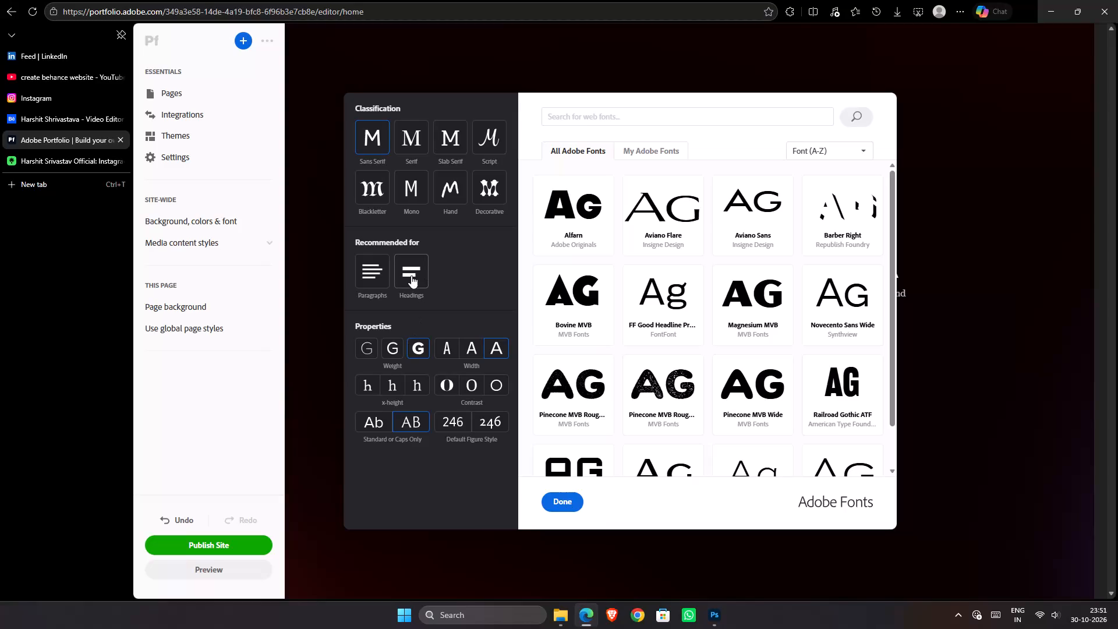
Add the Alfarn font from the library and apply it to the name heading.
{"action": "left_click", "coordinate": [593, 235]}
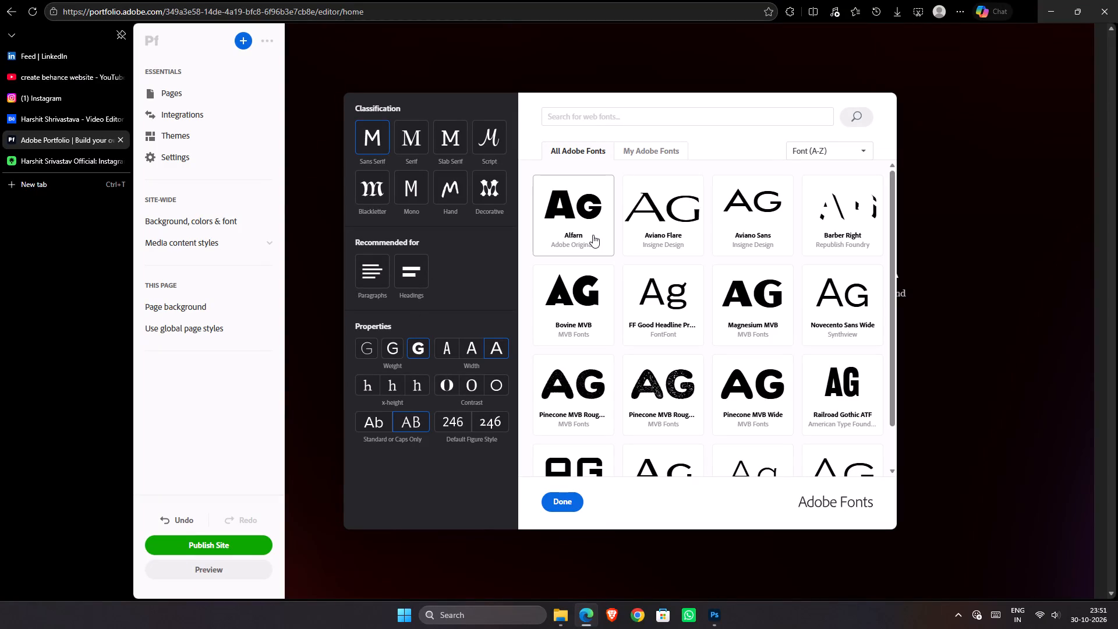
{"action": "double_click", "coordinate": [593, 232]}
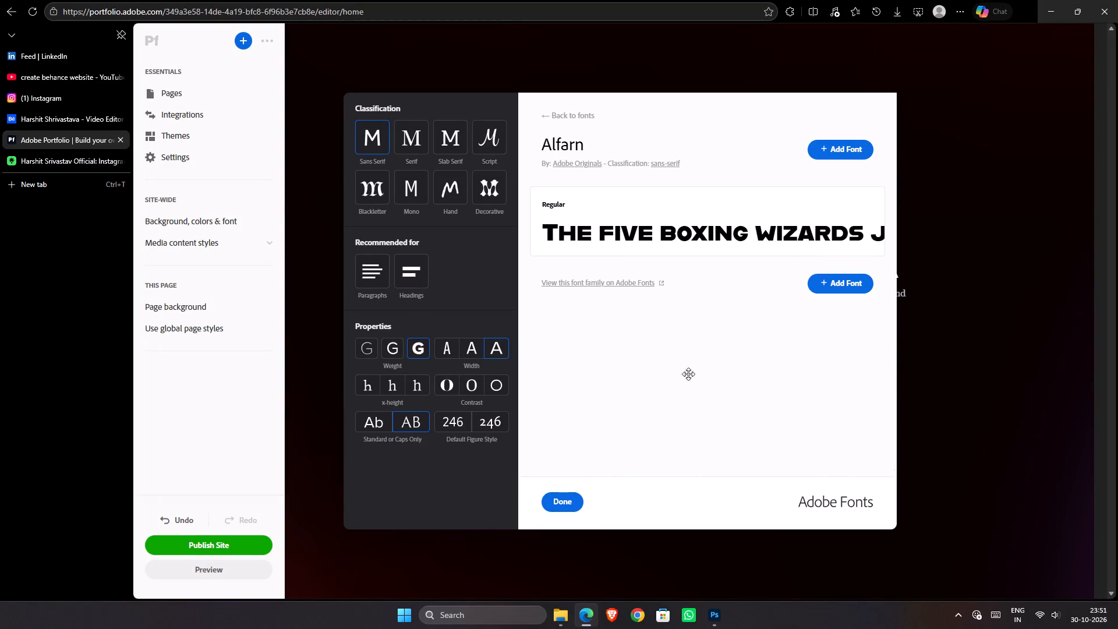
{"action": "left_click", "coordinate": [840, 283]}
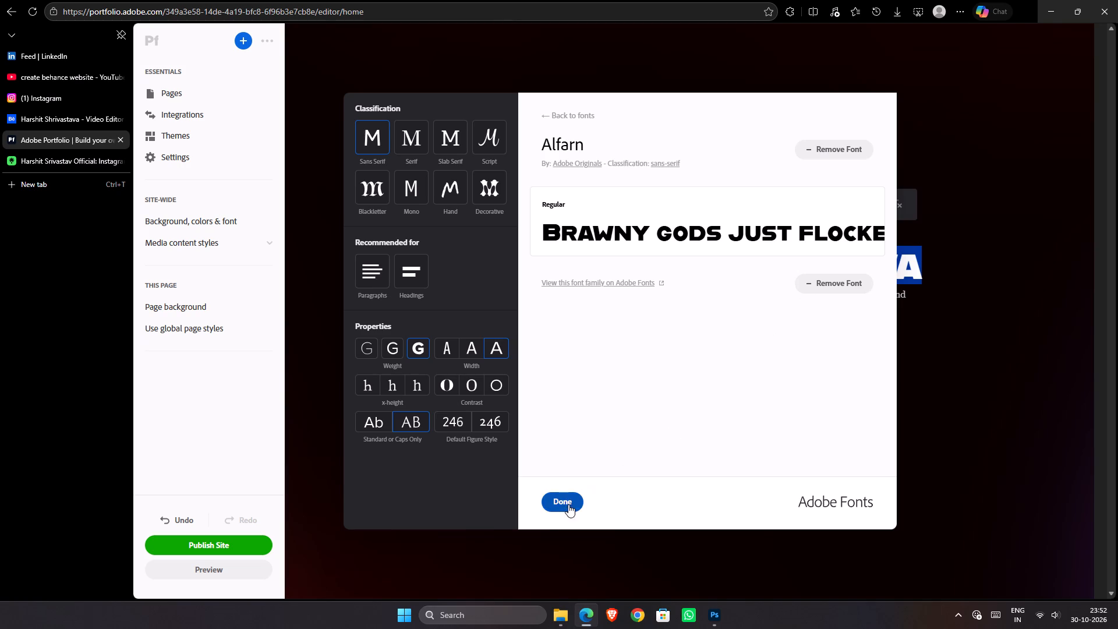
{"action": "left_click", "coordinate": [560, 510]}
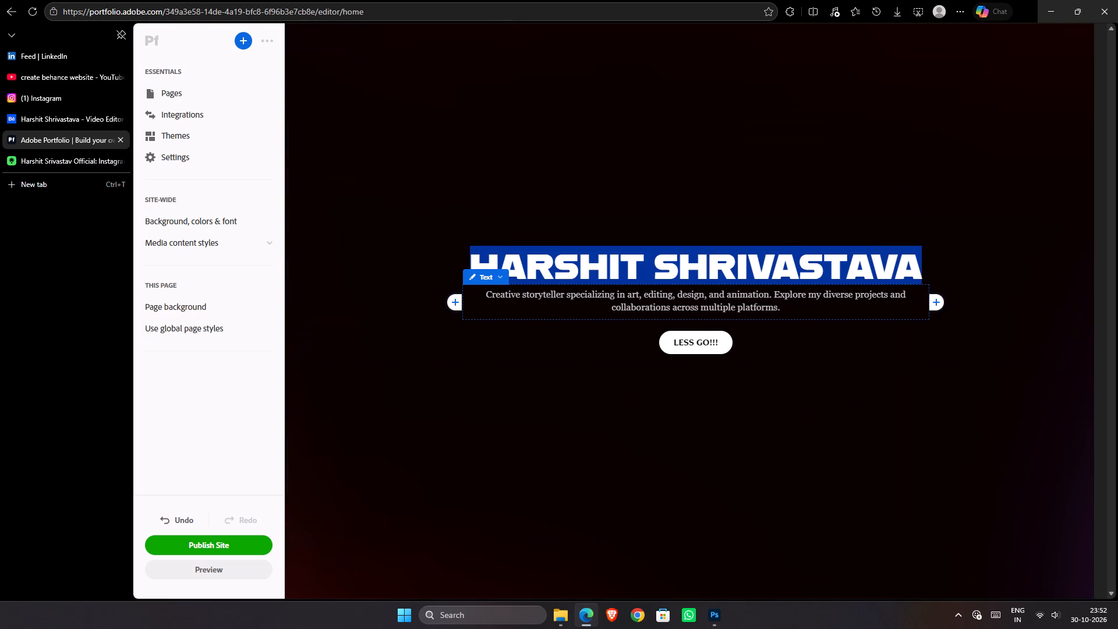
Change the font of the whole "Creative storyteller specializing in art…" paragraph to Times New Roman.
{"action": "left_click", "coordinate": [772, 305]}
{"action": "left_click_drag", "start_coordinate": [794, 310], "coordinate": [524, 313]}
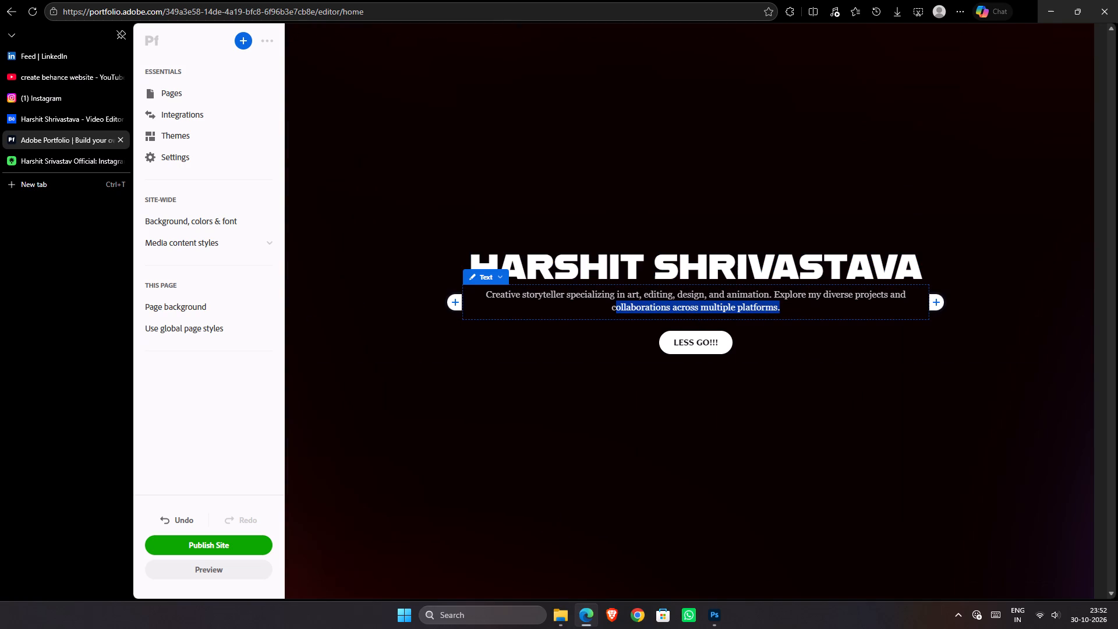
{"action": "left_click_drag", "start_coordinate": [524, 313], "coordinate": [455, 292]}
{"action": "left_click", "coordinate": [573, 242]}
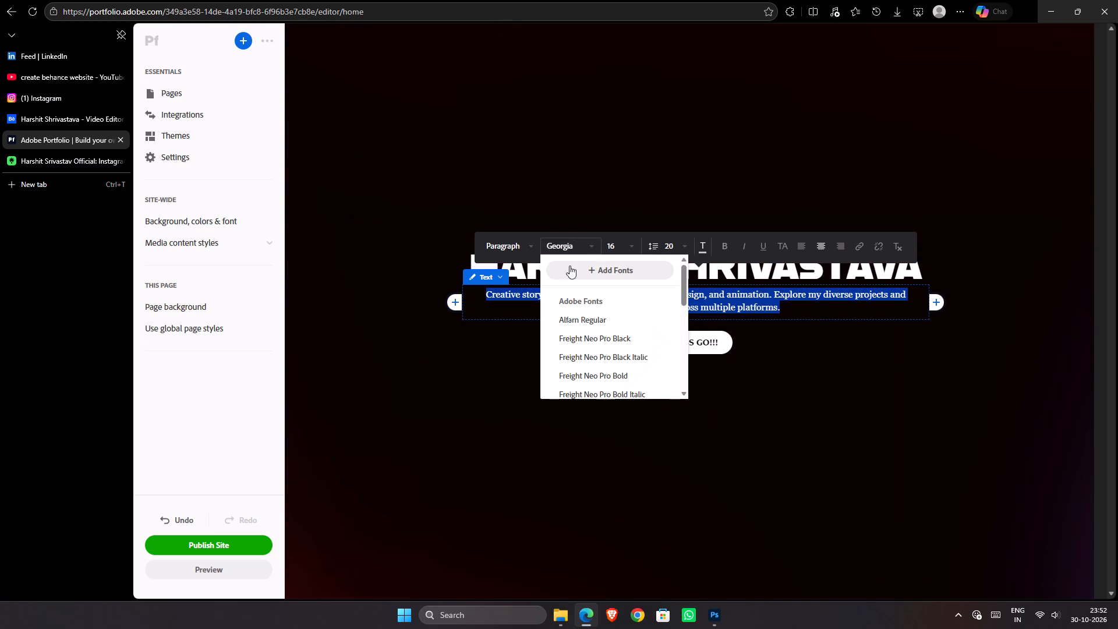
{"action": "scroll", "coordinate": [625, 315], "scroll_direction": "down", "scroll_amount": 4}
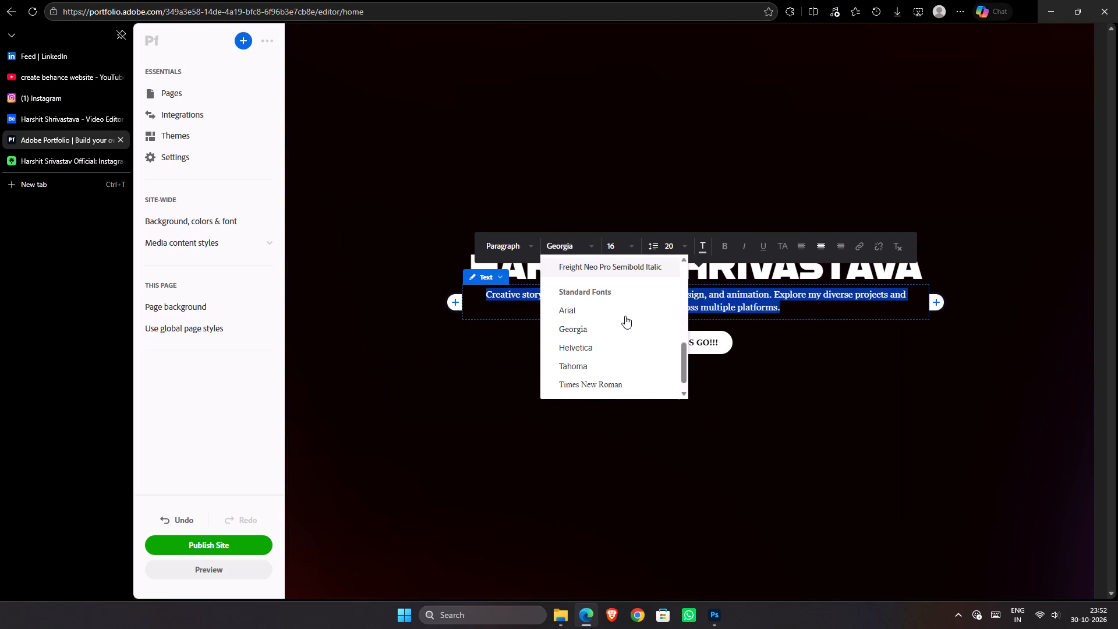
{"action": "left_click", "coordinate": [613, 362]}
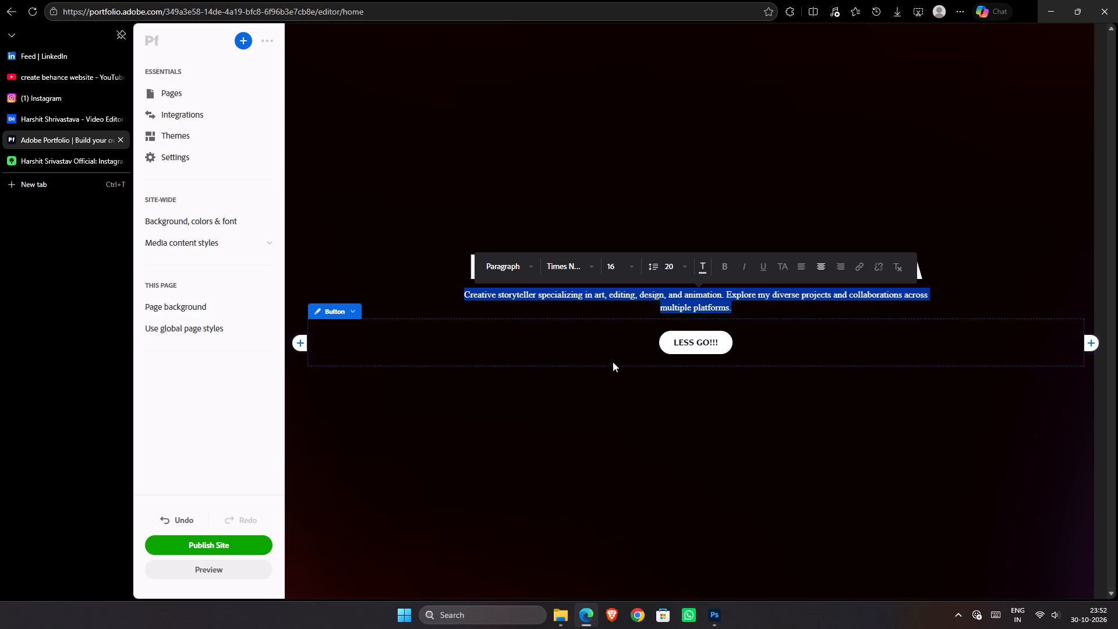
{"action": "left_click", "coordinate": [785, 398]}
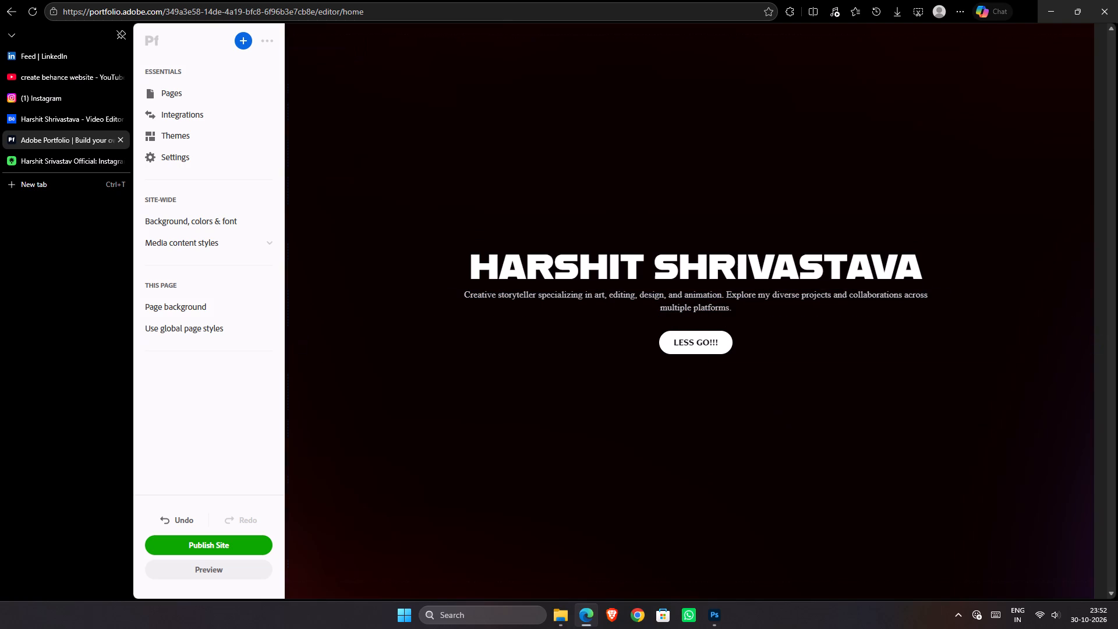
Open the Adobe Fonts library for the whole description paragraph and go back to the full font list.
{"action": "double_click", "coordinate": [738, 312]}
{"action": "left_click_drag", "start_coordinate": [738, 309], "coordinate": [449, 277]}
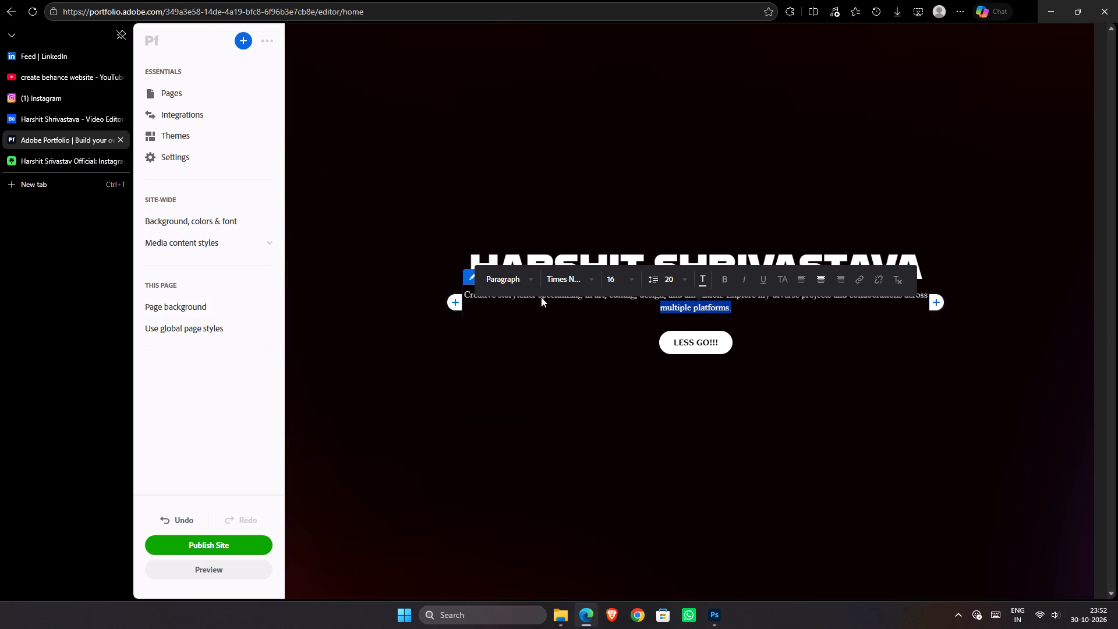
{"action": "left_click", "coordinate": [738, 311]}
{"action": "left_click_drag", "start_coordinate": [739, 310], "coordinate": [470, 289]}
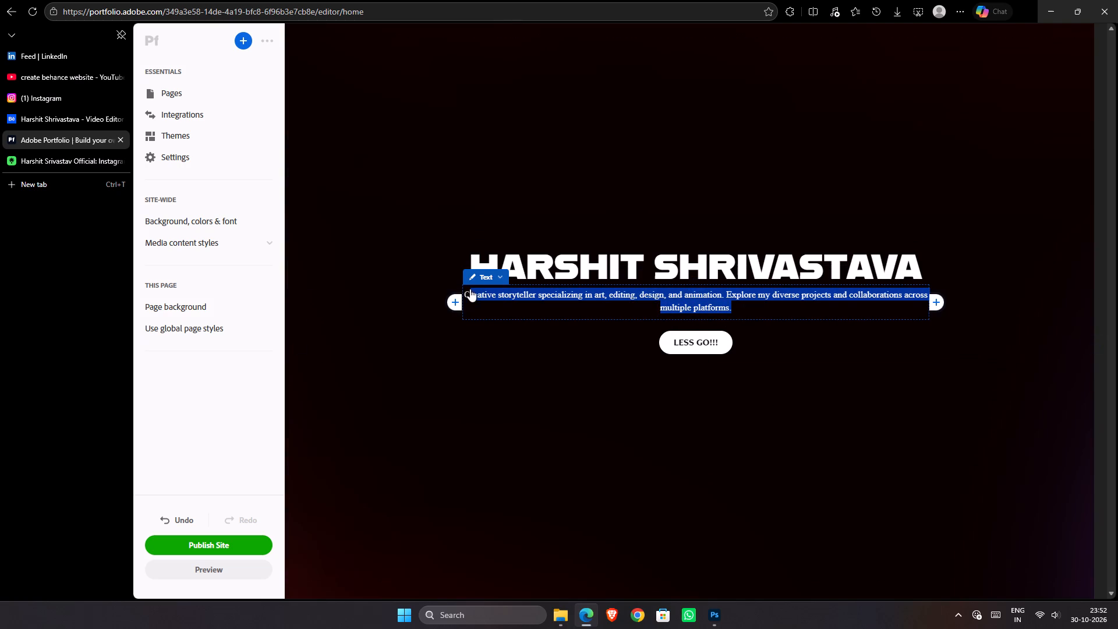
{"action": "left_click_drag", "start_coordinate": [470, 289], "coordinate": [465, 290]}
{"action": "left_click", "coordinate": [551, 259]}
{"action": "scroll", "coordinate": [610, 314], "scroll_direction": "down", "scroll_amount": 1}
{"action": "scroll", "coordinate": [610, 314], "scroll_direction": "up", "scroll_amount": 4}
{"action": "left_click", "coordinate": [607, 284]}
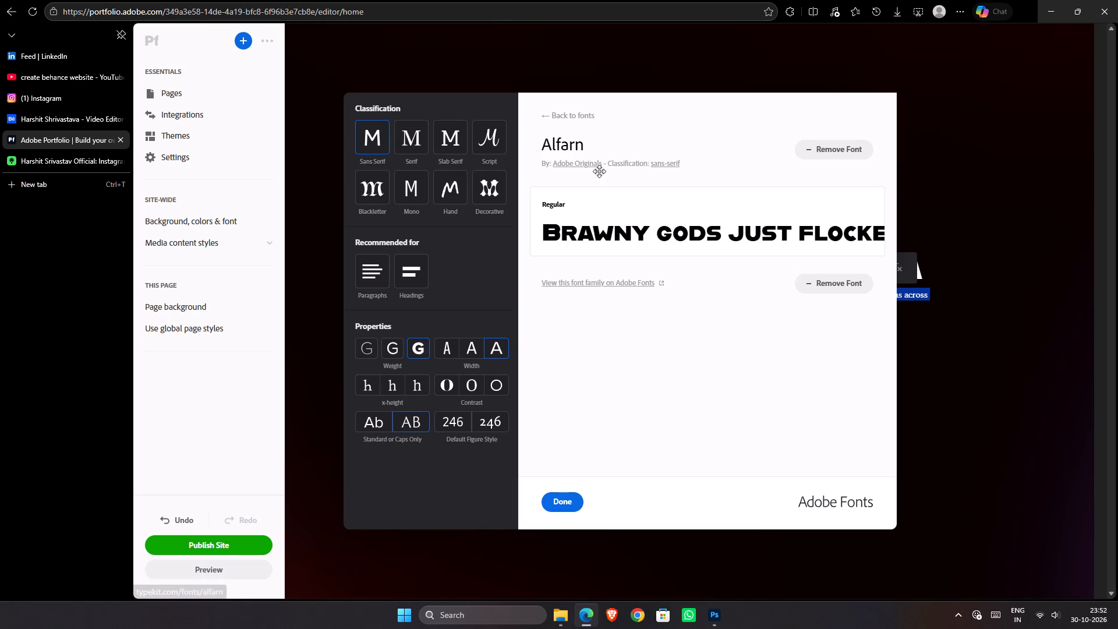
{"action": "left_click", "coordinate": [546, 121]}
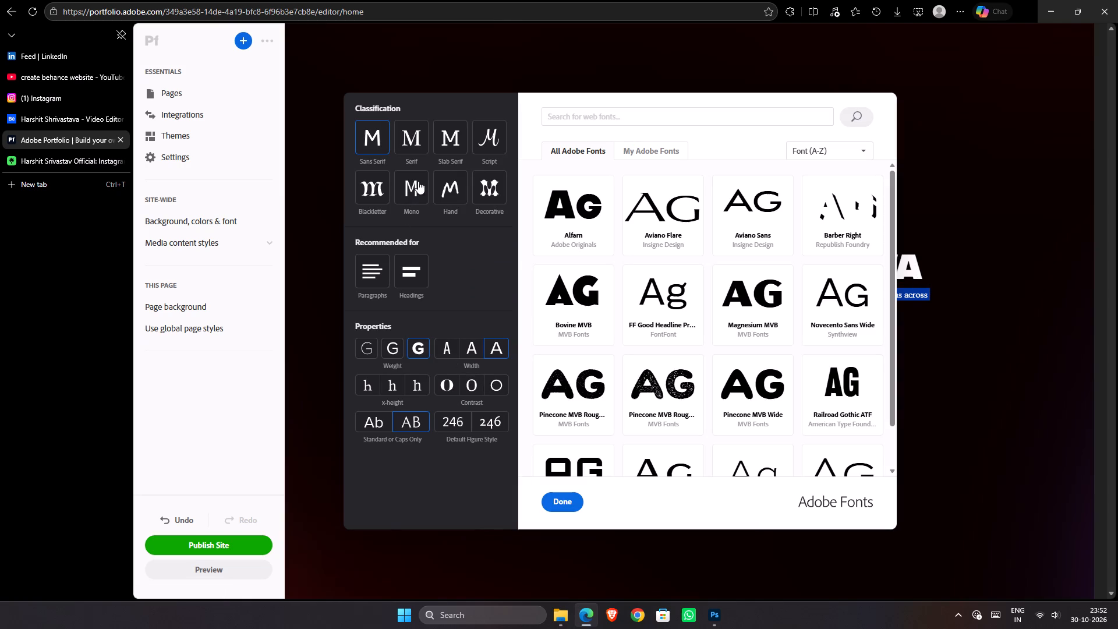
Filter the library to light, narrow serif fonts with medium x-height, removing the heavy-weight and caps-only filters, and browse them.
{"action": "left_click", "coordinate": [410, 135]}
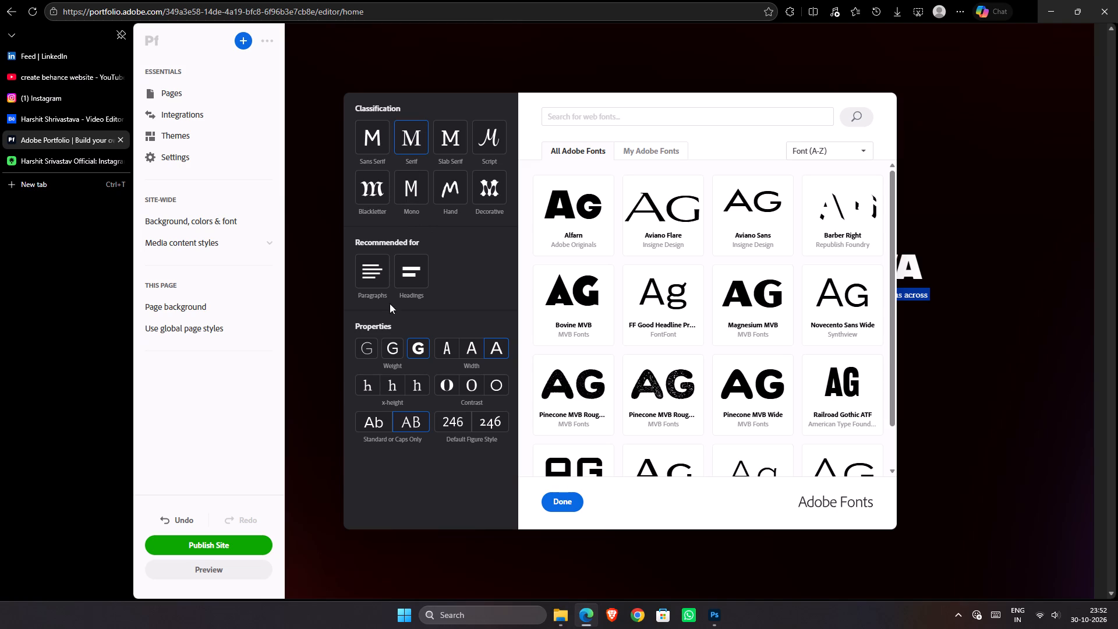
{"action": "left_click", "coordinate": [370, 345]}
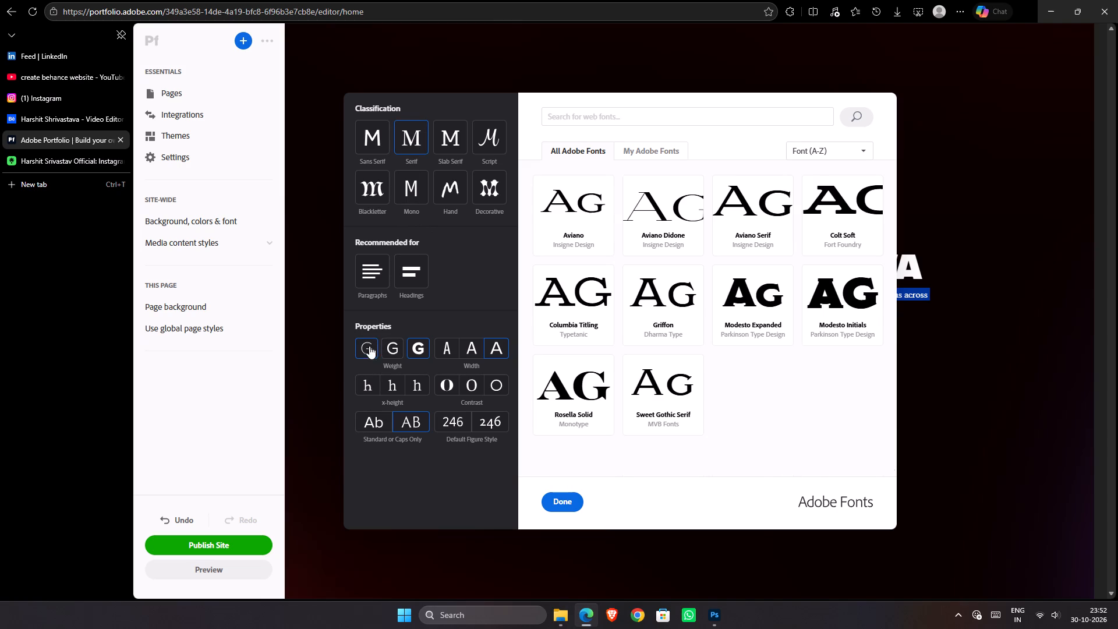
{"action": "left_click", "coordinate": [452, 348]}
{"action": "left_click", "coordinate": [369, 390]}
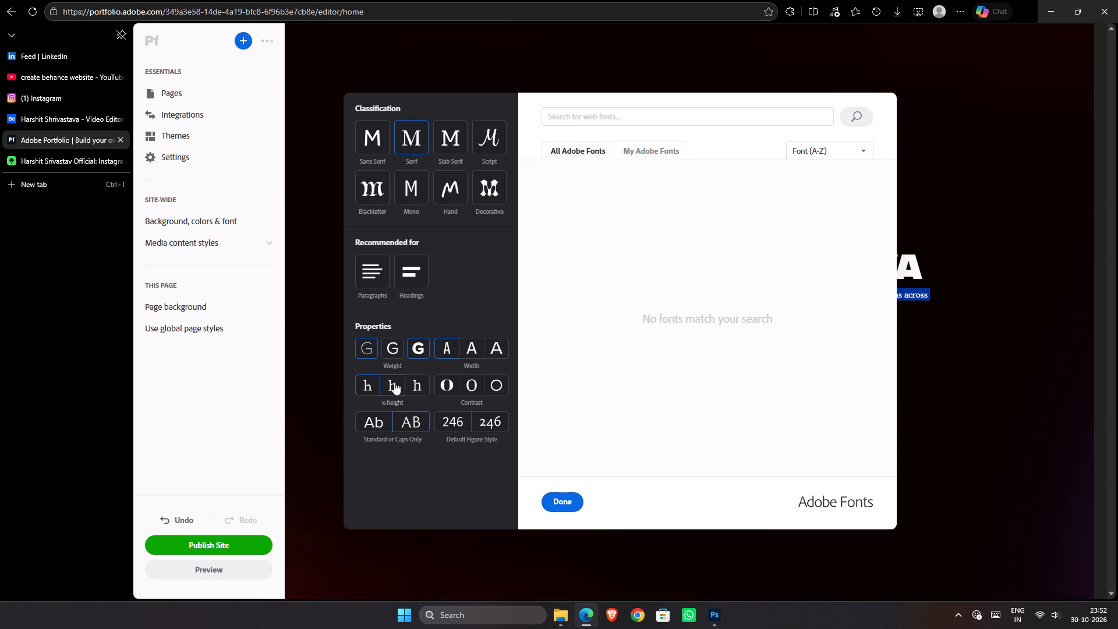
{"action": "left_click", "coordinate": [394, 382]}
{"action": "left_click", "coordinate": [416, 346]}
{"action": "left_click", "coordinate": [420, 419]}
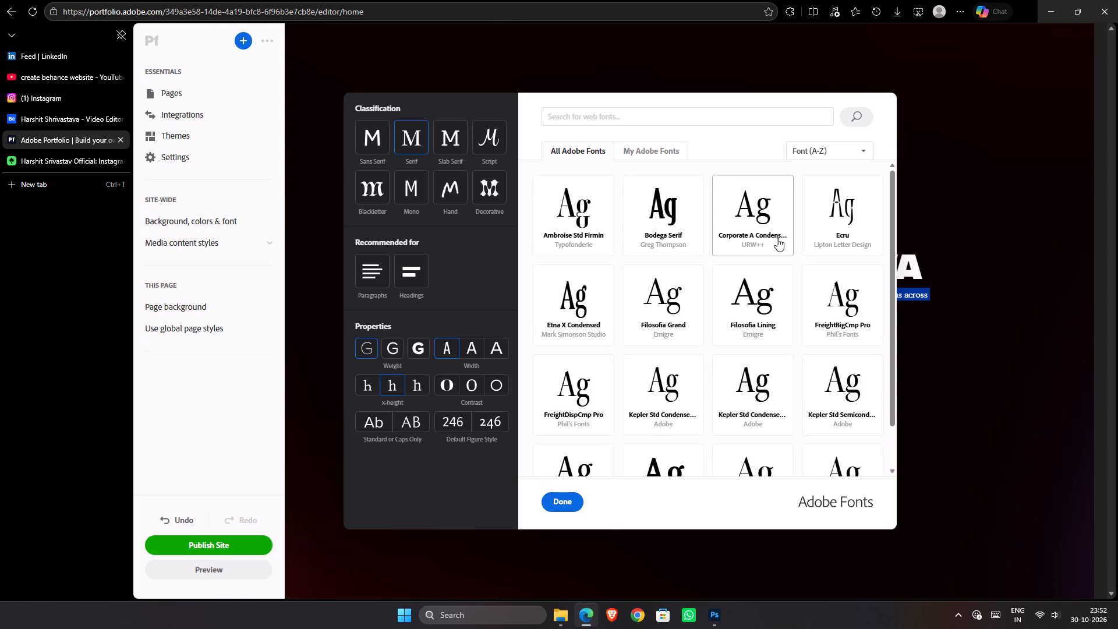
{"action": "scroll", "coordinate": [777, 238], "scroll_direction": "down", "scroll_amount": 5}
{"action": "scroll", "coordinate": [777, 238], "scroll_direction": "up", "scroll_amount": 6}
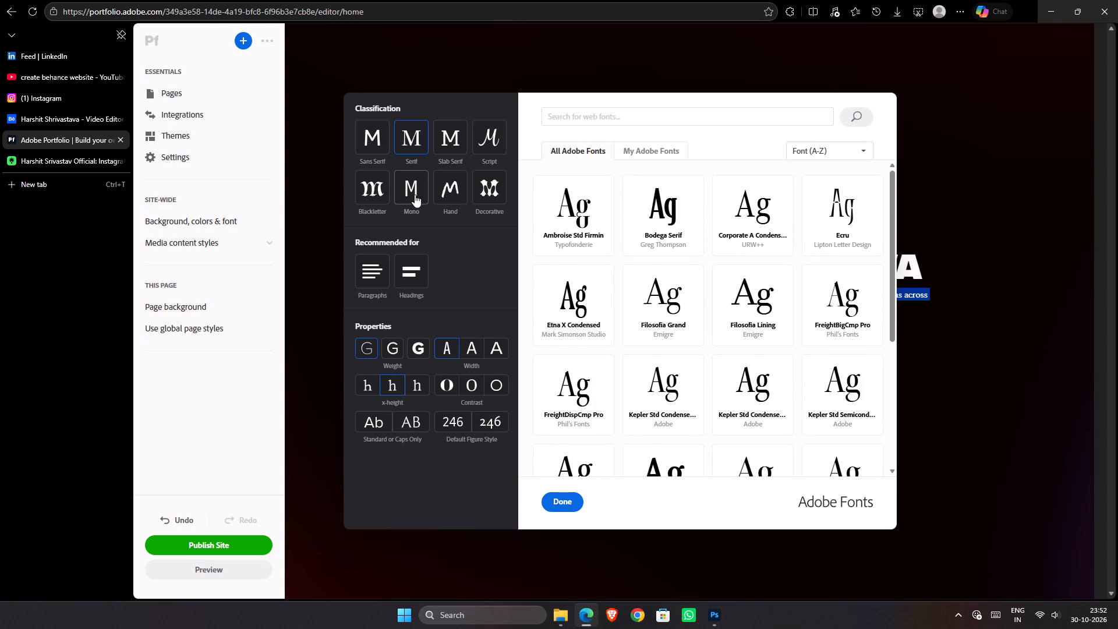
Switch the font classification to script and add the Learning Curve font for the description paragraph.
{"action": "left_click", "coordinate": [485, 145]}
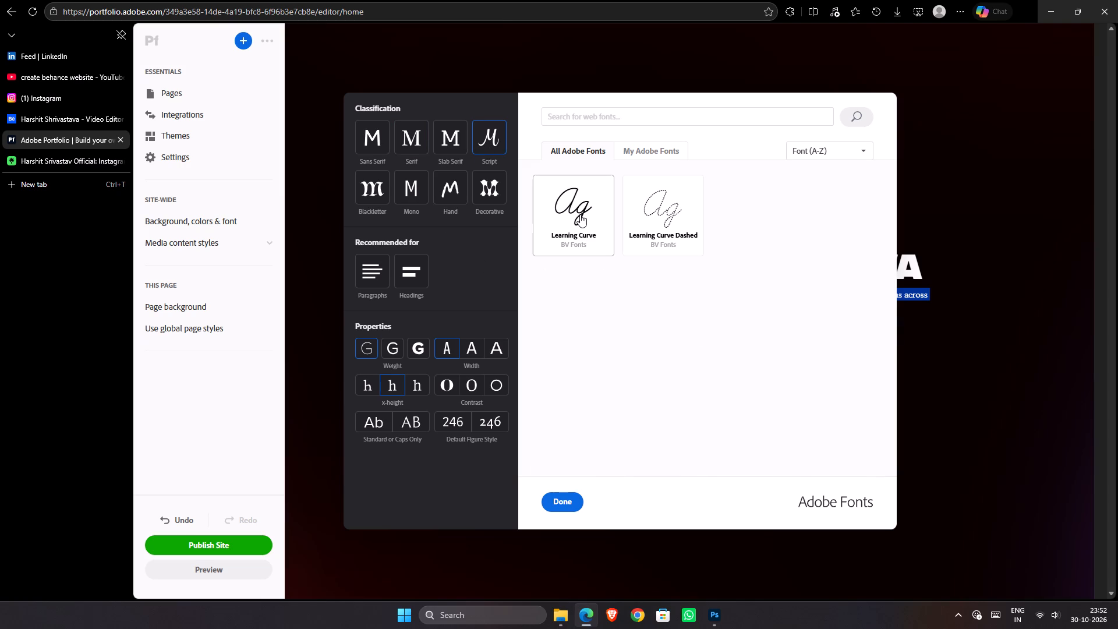
{"action": "left_click", "coordinate": [580, 214]}
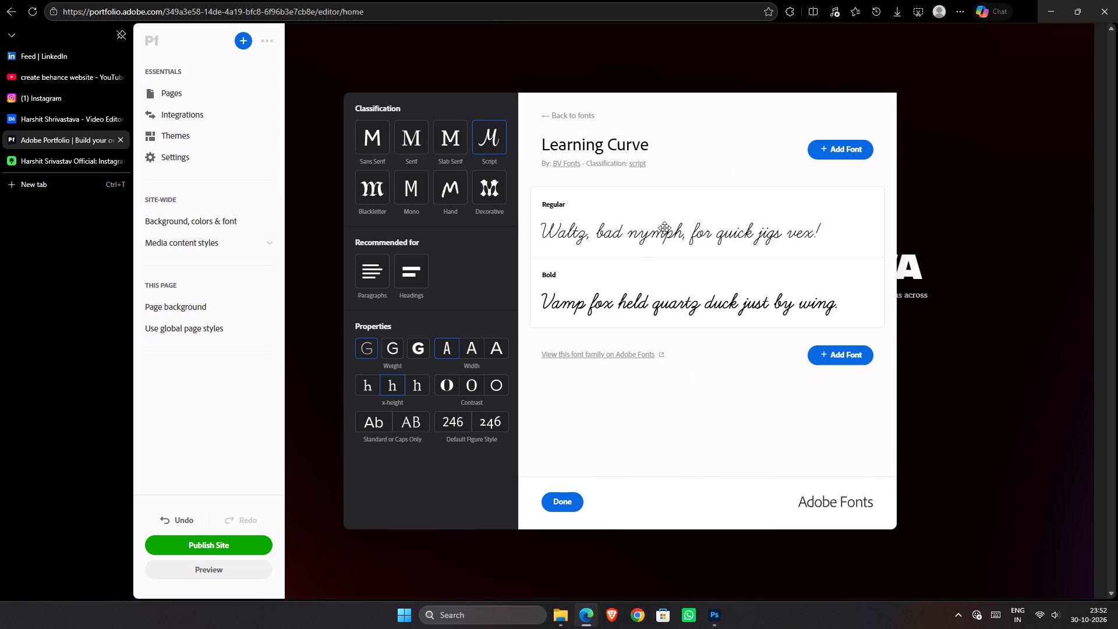
{"action": "left_click", "coordinate": [839, 157]}
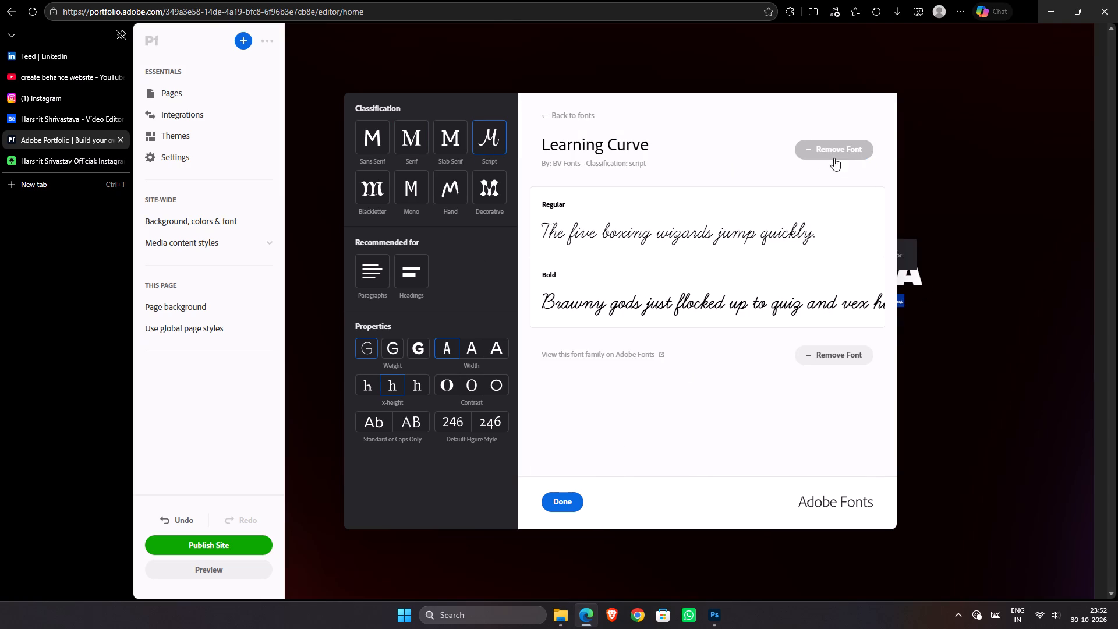
{"action": "left_click", "coordinate": [637, 284]}
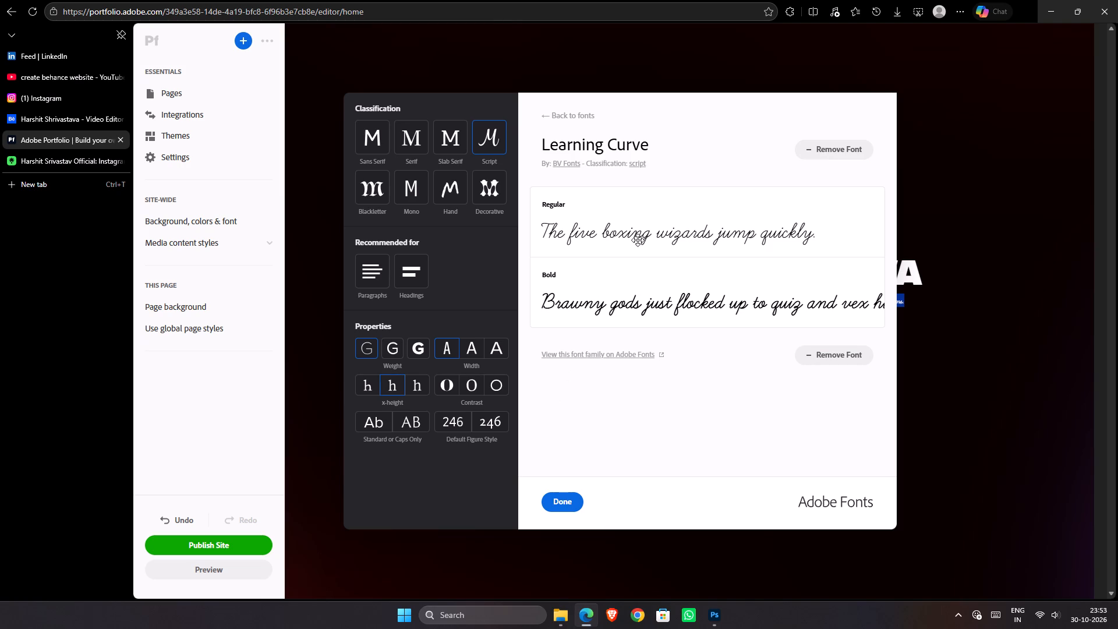
{"action": "left_click", "coordinate": [659, 235]}
{"action": "left_click", "coordinate": [660, 288]}
Switch the font library's classification from script to serif, open the Meno Banner Extra Condensed family, and close the library.
{"action": "left_click", "coordinate": [553, 119]}
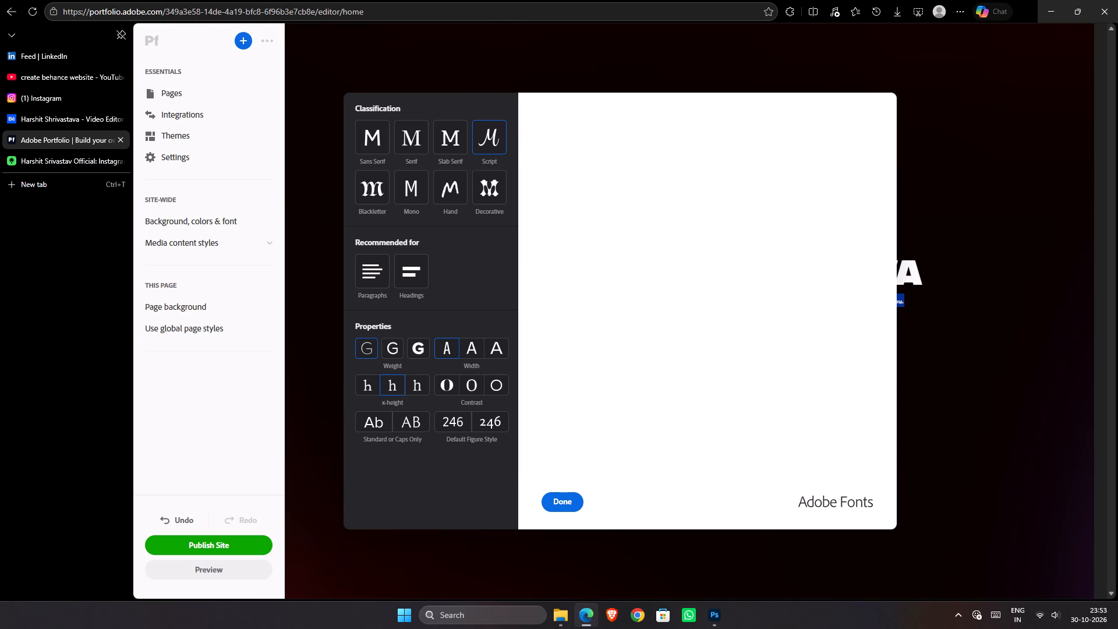
{"action": "left_click", "coordinate": [417, 148]}
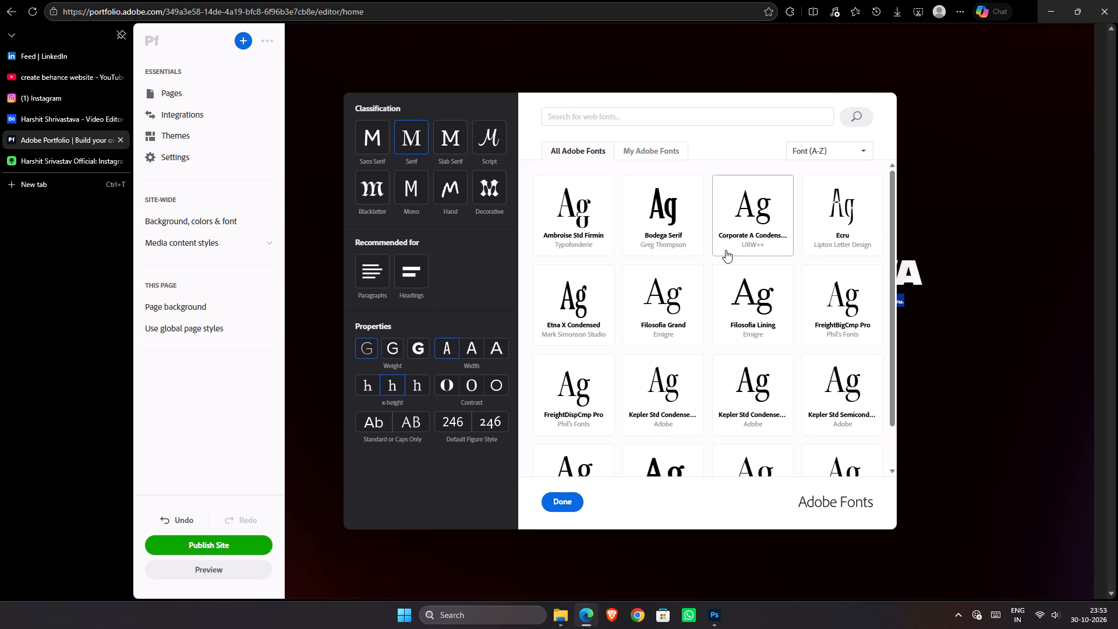
{"action": "scroll", "coordinate": [726, 250], "scroll_direction": "down", "scroll_amount": 2}
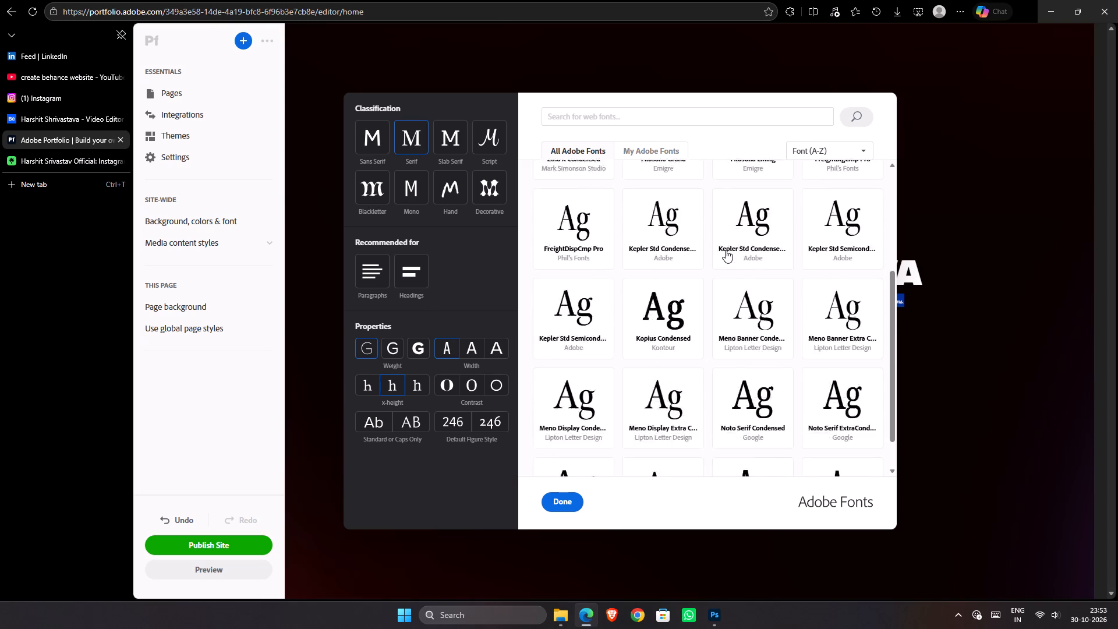
{"action": "scroll", "coordinate": [726, 250], "scroll_direction": "down", "scroll_amount": 3}
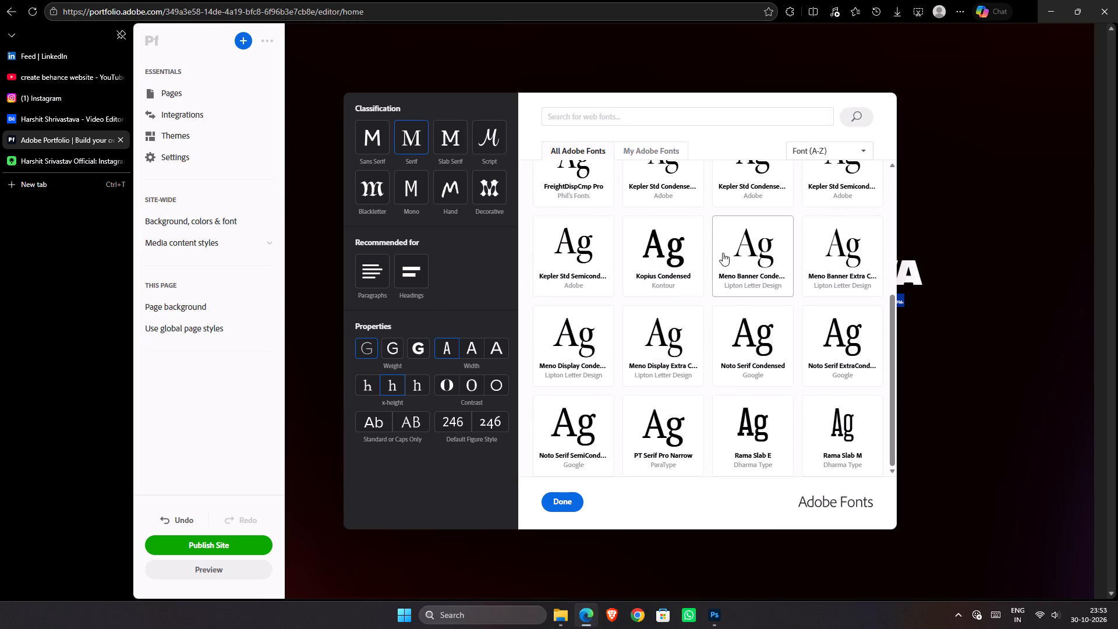
{"action": "left_click", "coordinate": [856, 266]}
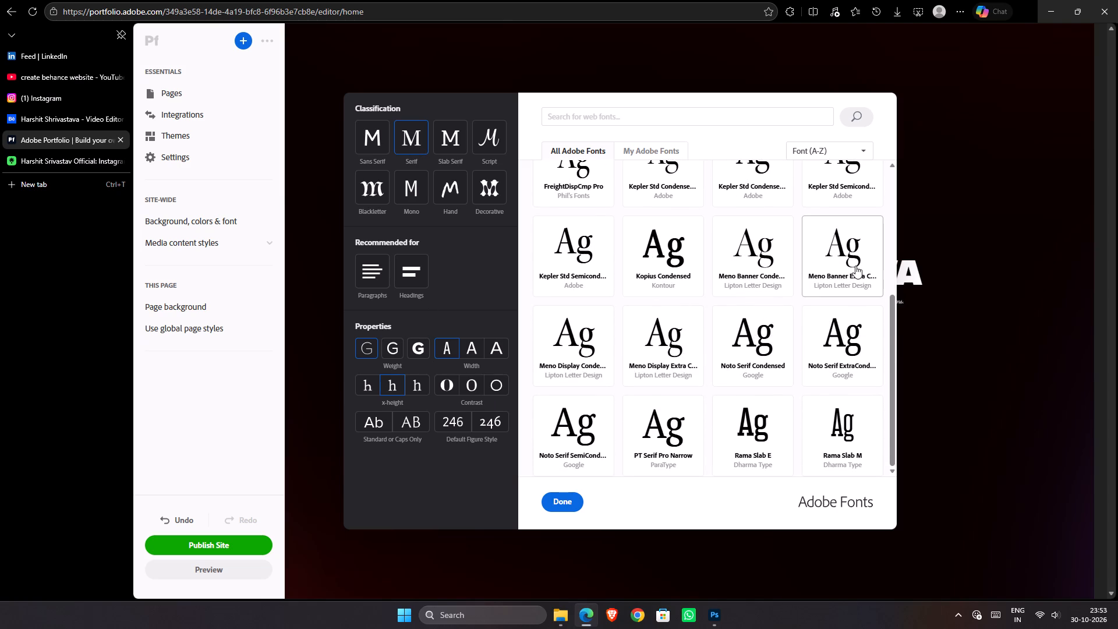
{"action": "left_click", "coordinate": [561, 500]}
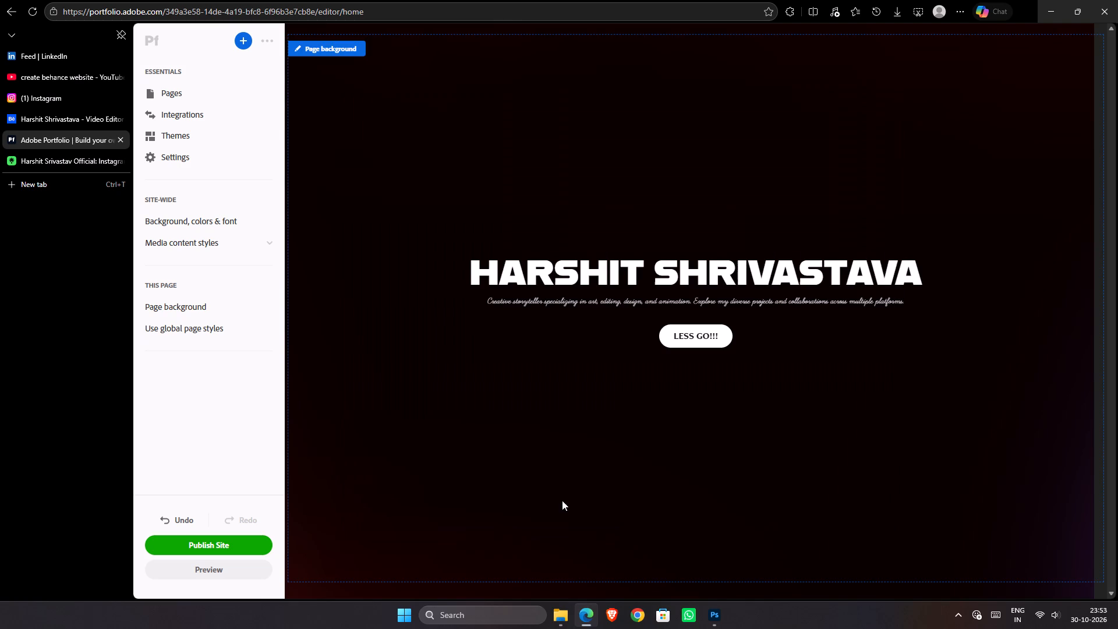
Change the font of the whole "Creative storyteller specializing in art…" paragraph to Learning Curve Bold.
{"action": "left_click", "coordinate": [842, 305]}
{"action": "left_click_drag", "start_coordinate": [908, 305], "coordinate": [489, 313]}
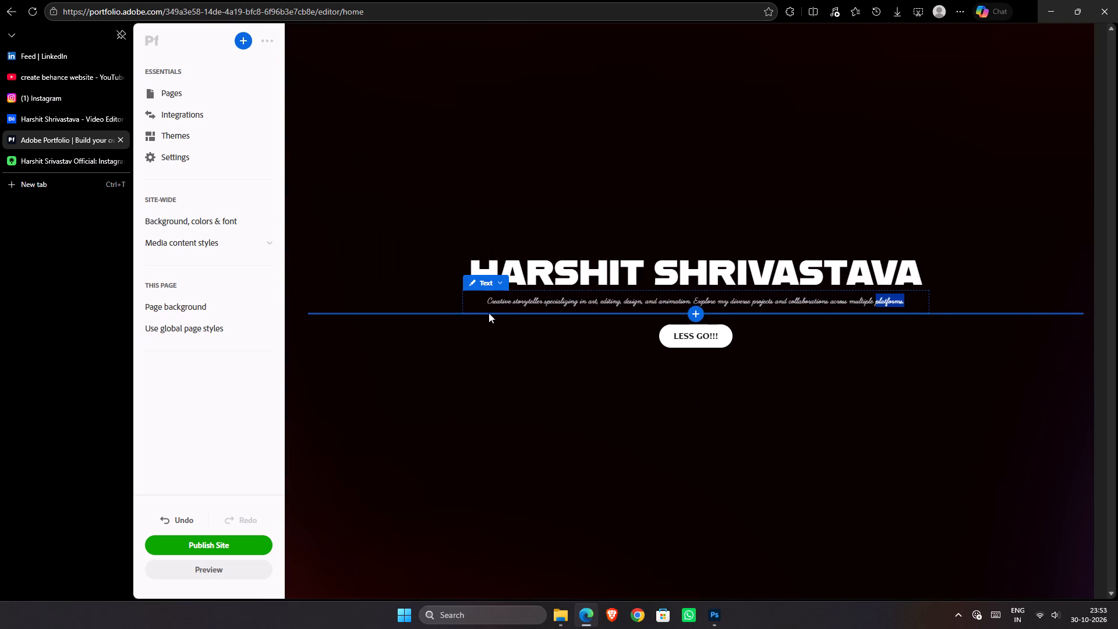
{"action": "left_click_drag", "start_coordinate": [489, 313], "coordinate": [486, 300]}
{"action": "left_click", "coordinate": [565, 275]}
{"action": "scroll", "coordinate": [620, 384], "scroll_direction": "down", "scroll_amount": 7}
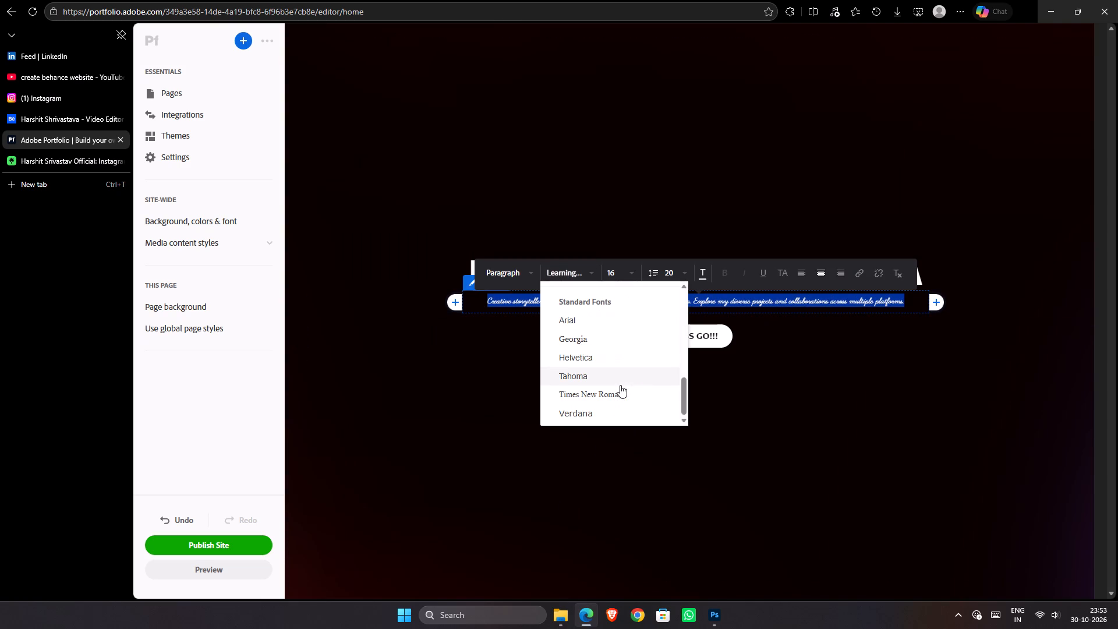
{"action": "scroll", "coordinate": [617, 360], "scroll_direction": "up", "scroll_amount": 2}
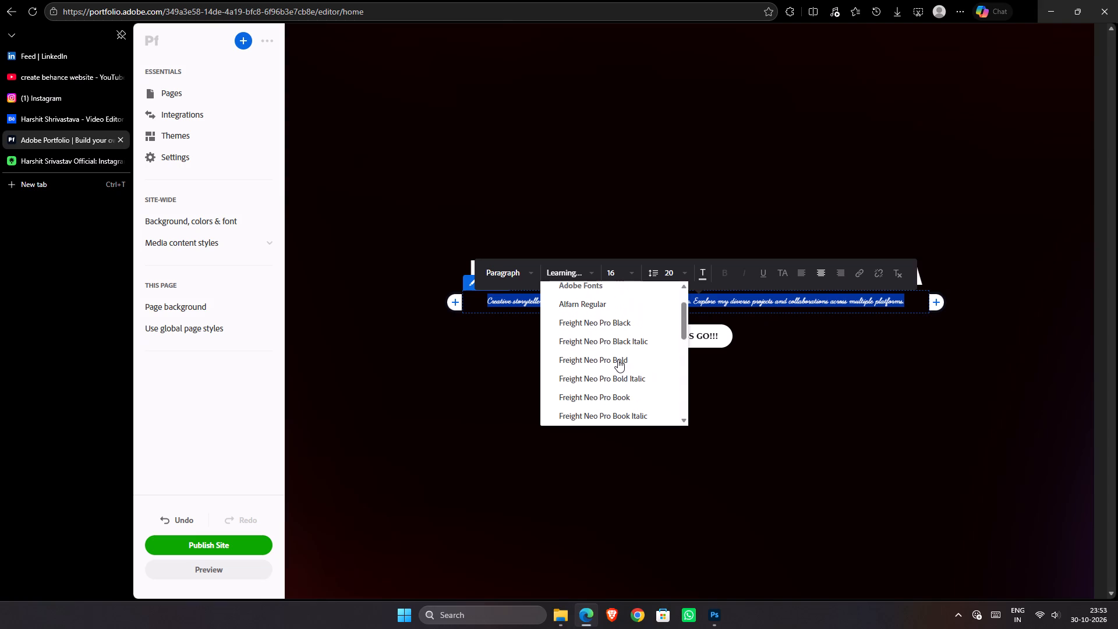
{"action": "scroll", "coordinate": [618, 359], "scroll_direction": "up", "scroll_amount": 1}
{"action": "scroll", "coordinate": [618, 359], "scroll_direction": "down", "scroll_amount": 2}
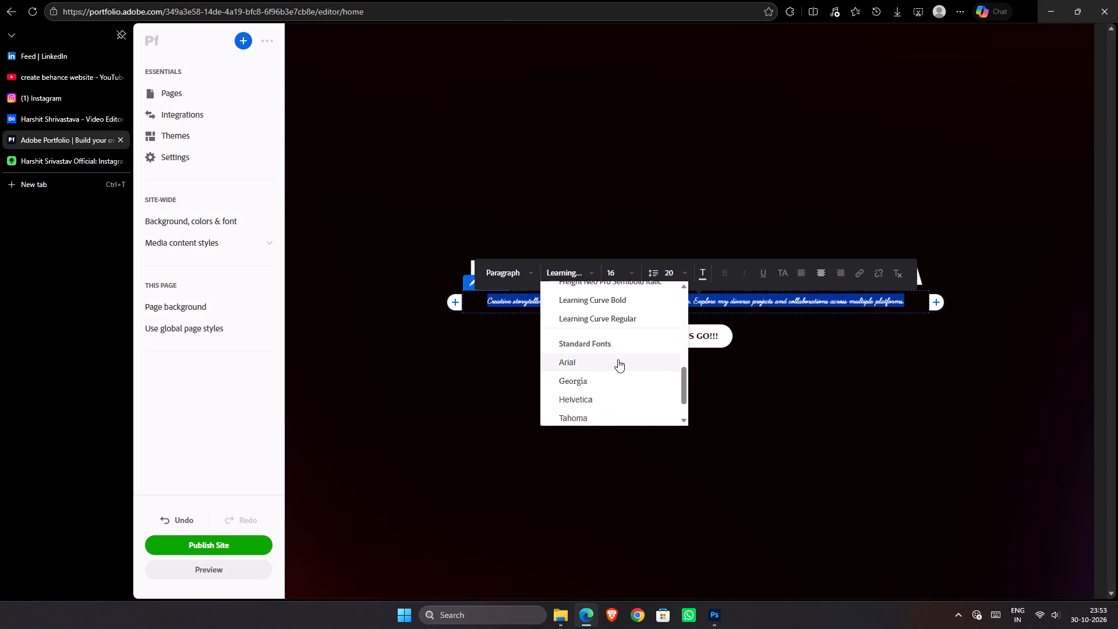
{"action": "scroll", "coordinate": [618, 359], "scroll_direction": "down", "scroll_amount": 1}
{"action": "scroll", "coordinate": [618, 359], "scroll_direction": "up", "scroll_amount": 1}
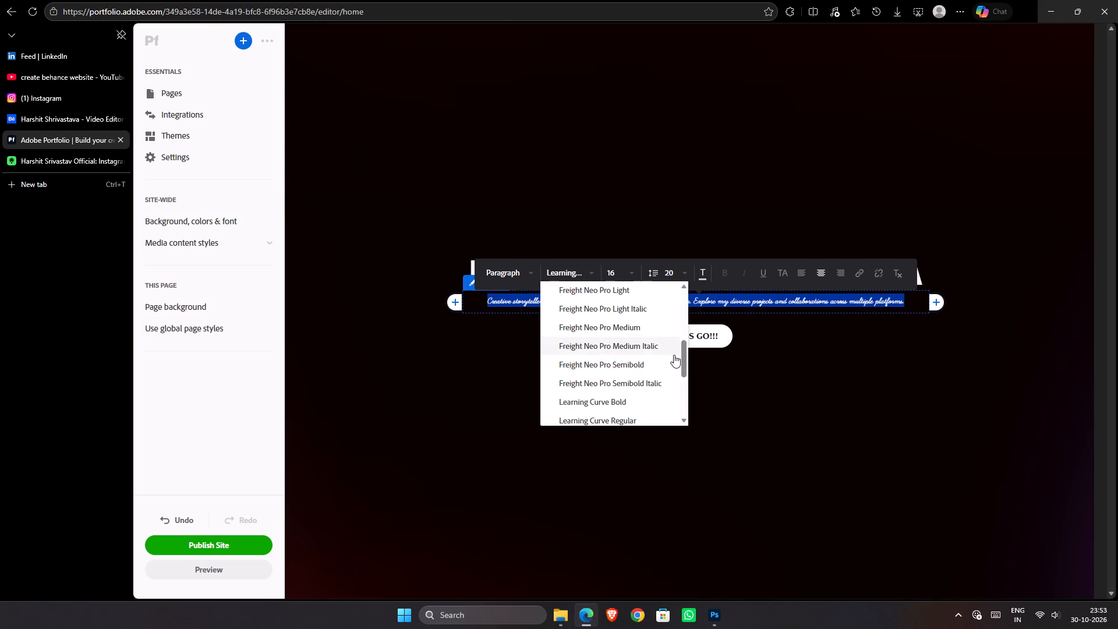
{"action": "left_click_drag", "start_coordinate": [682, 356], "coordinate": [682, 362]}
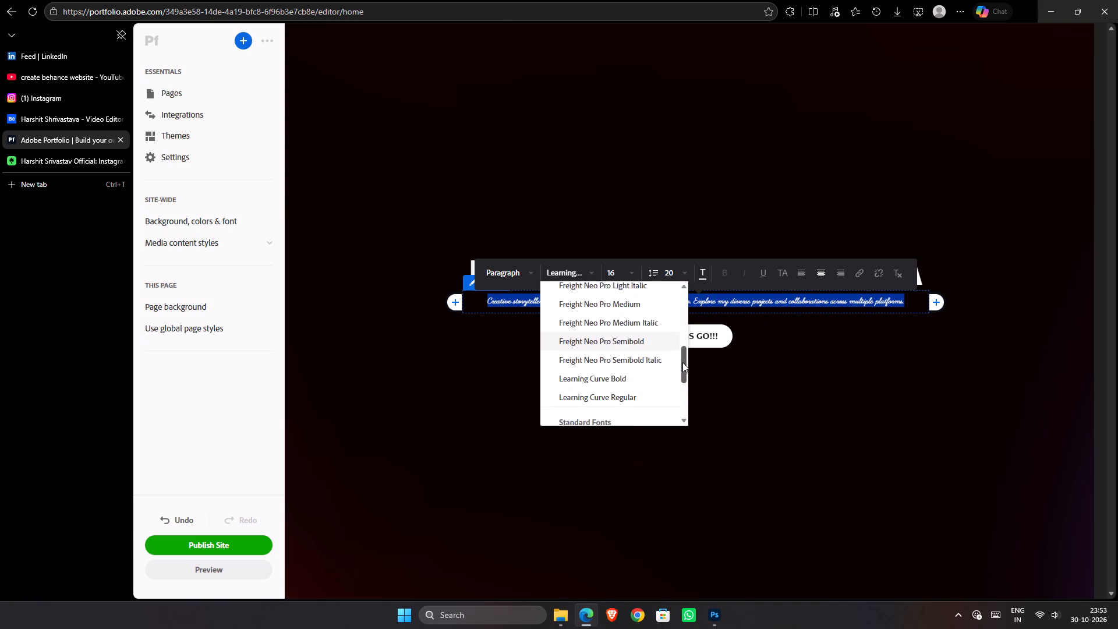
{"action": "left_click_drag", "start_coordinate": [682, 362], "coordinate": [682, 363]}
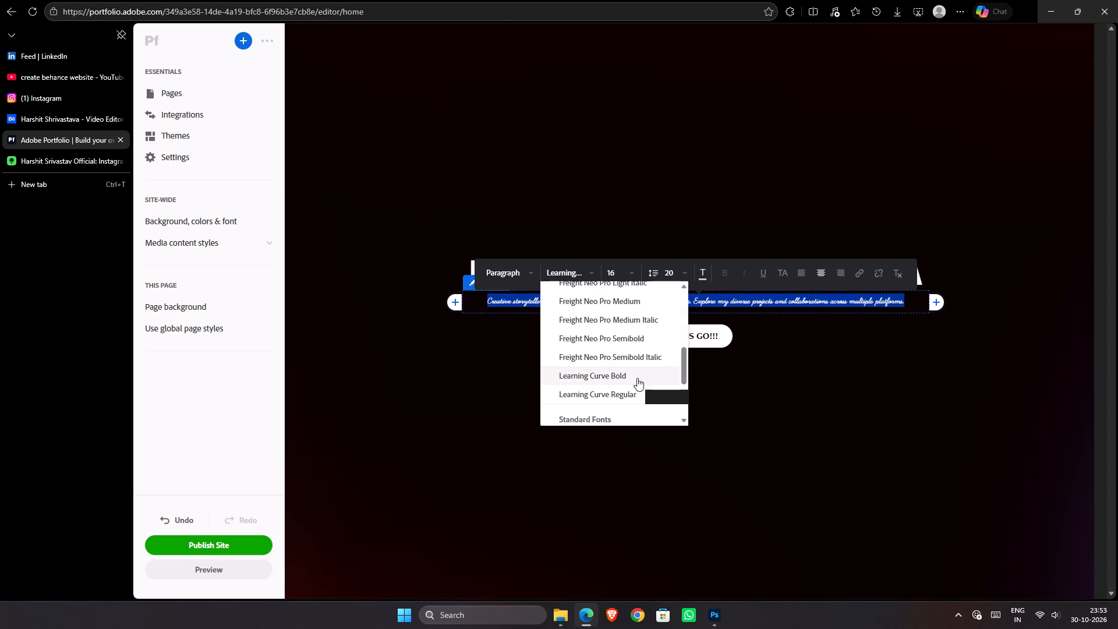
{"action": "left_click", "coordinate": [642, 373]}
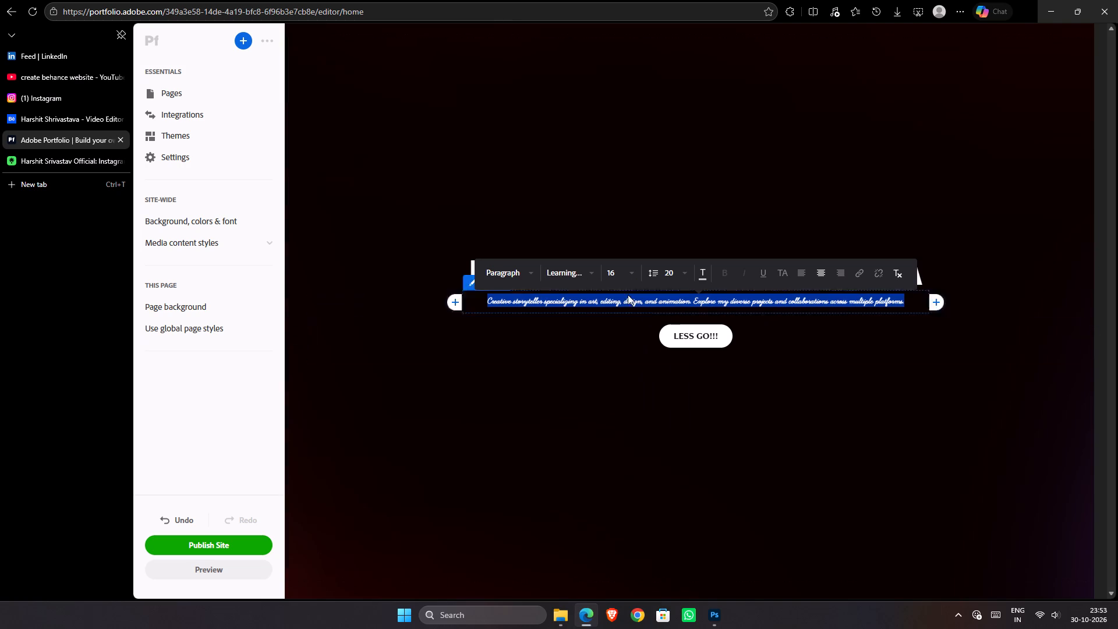
Reopen the Adobe Fonts library for the description paragraph and add the Meno Banner Extra Condensed font.
{"action": "left_click", "coordinate": [578, 271]}
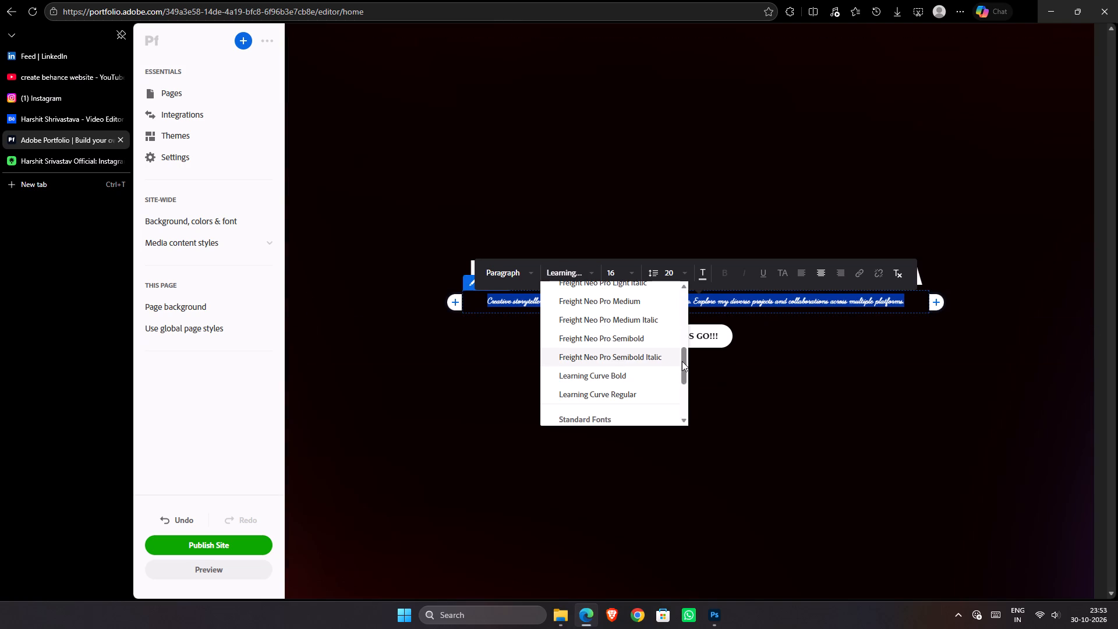
{"action": "left_click_drag", "start_coordinate": [682, 361], "coordinate": [681, 291]}
{"action": "left_click", "coordinate": [635, 304]}
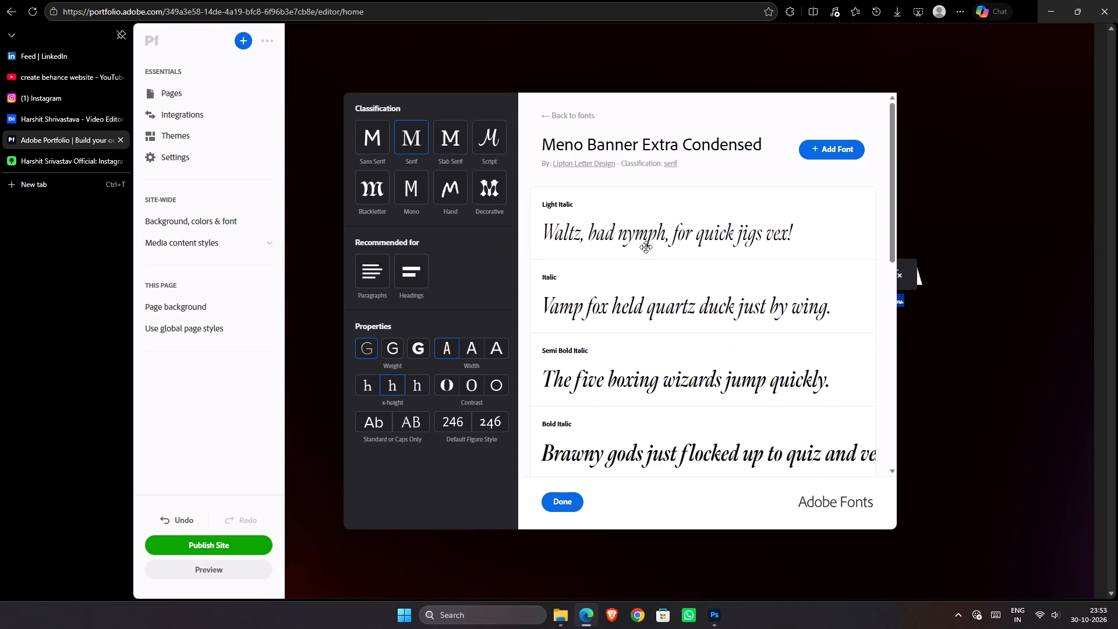
{"action": "left_click", "coordinate": [833, 151]}
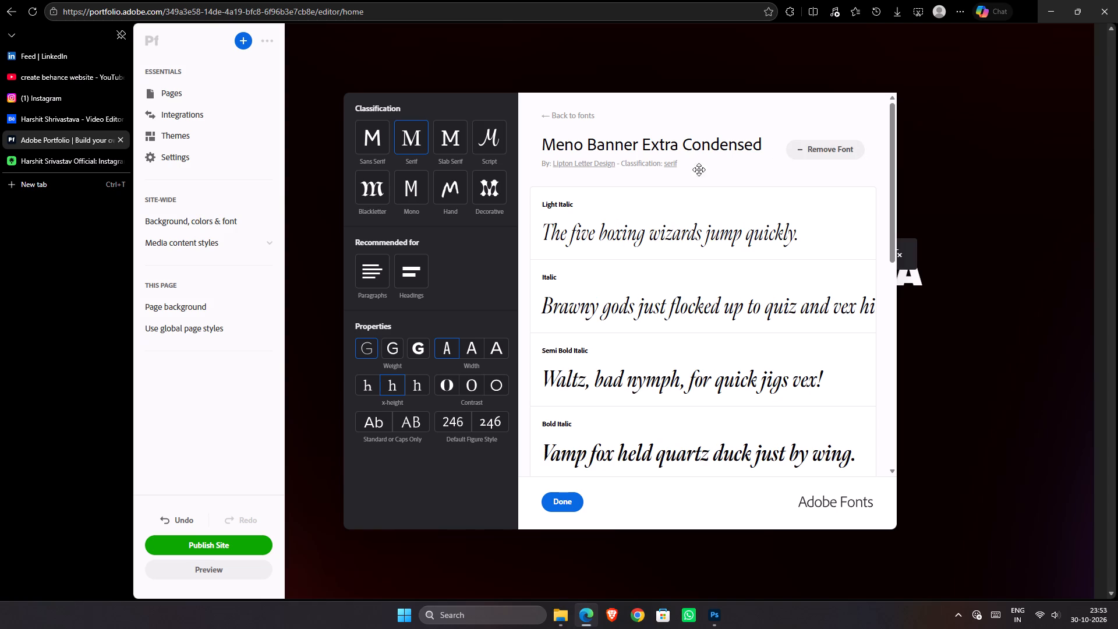
{"action": "left_click", "coordinate": [966, 348]}
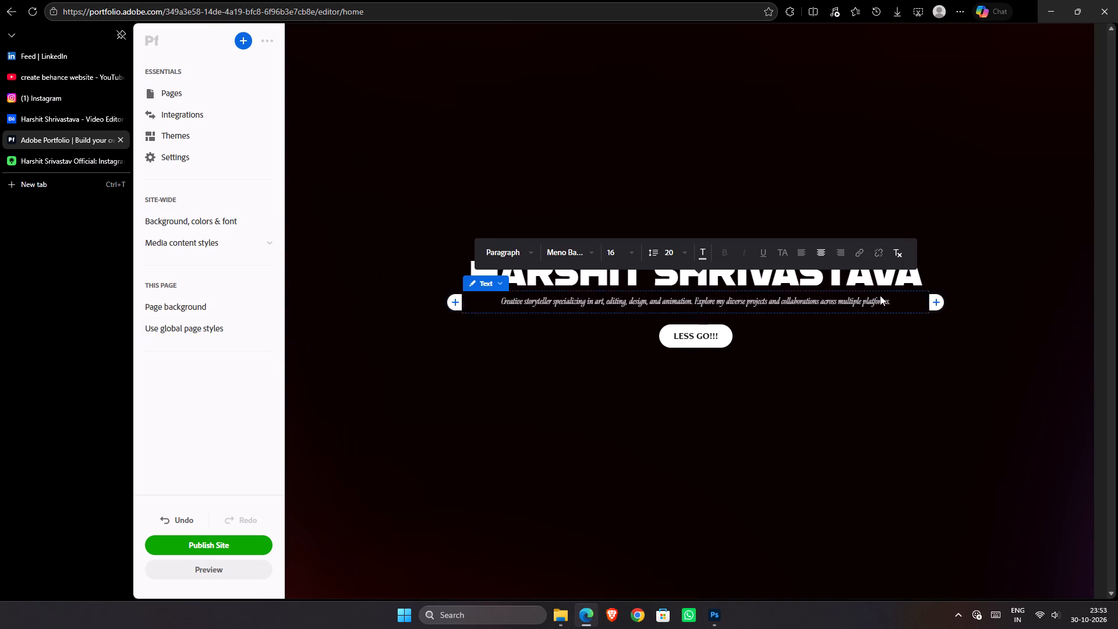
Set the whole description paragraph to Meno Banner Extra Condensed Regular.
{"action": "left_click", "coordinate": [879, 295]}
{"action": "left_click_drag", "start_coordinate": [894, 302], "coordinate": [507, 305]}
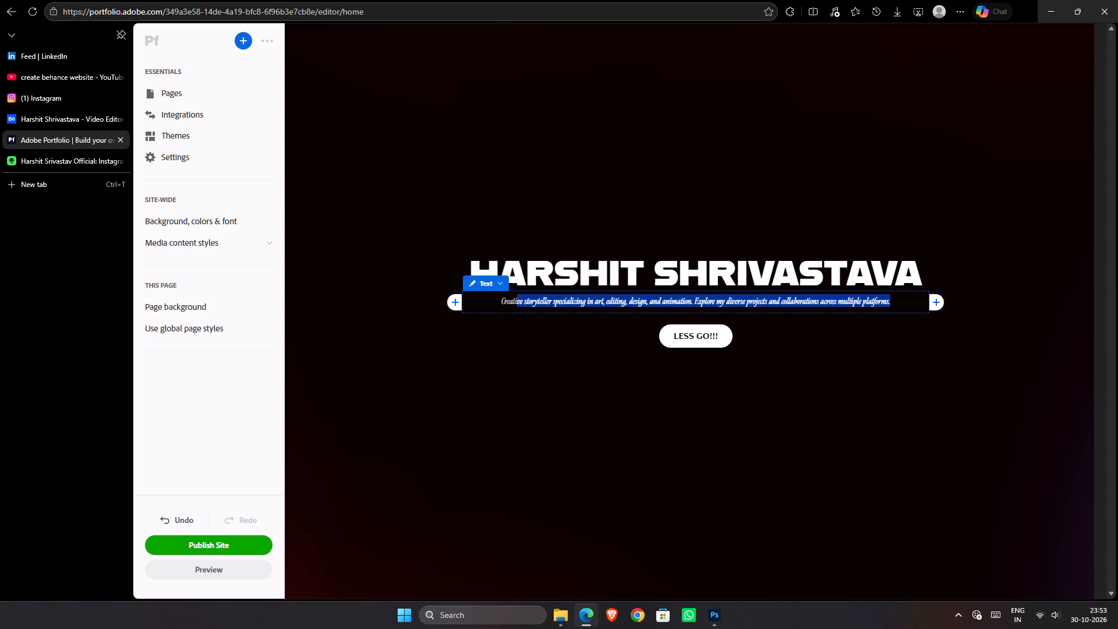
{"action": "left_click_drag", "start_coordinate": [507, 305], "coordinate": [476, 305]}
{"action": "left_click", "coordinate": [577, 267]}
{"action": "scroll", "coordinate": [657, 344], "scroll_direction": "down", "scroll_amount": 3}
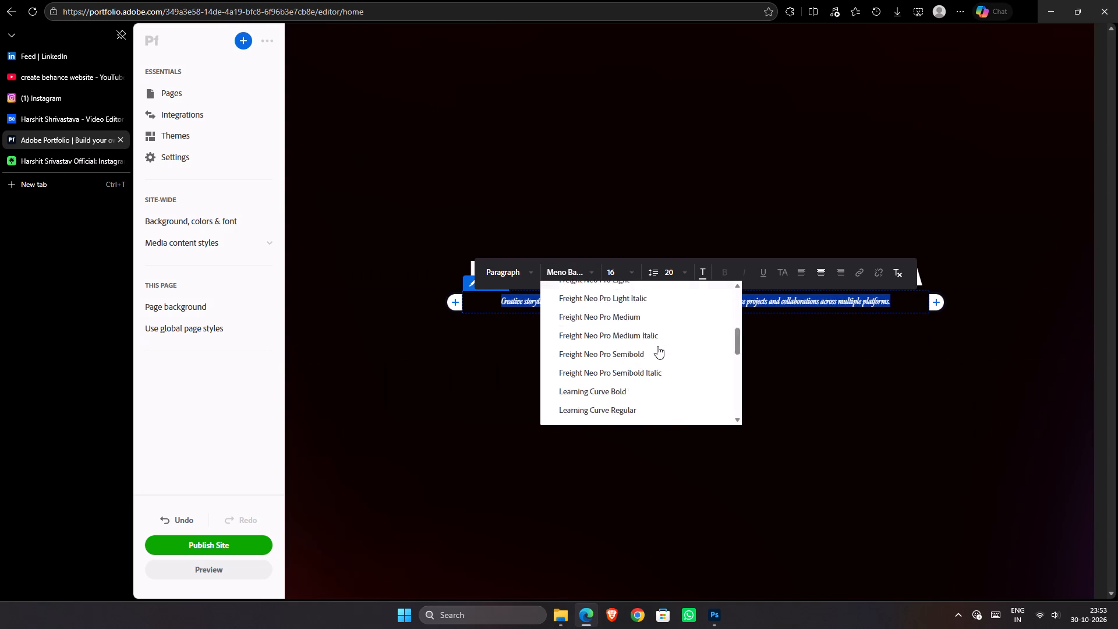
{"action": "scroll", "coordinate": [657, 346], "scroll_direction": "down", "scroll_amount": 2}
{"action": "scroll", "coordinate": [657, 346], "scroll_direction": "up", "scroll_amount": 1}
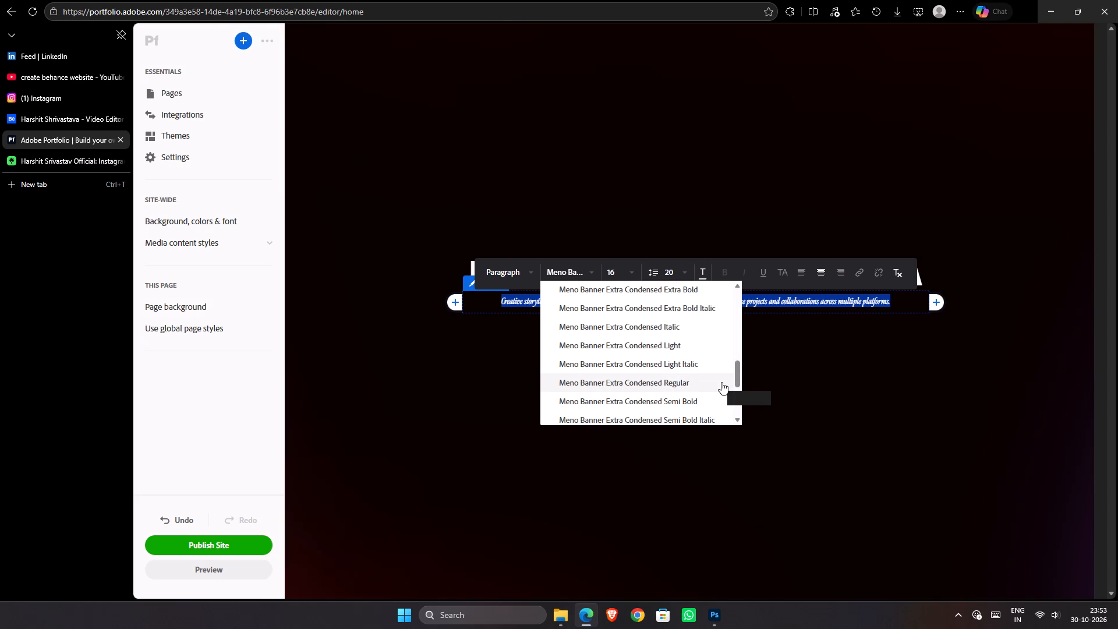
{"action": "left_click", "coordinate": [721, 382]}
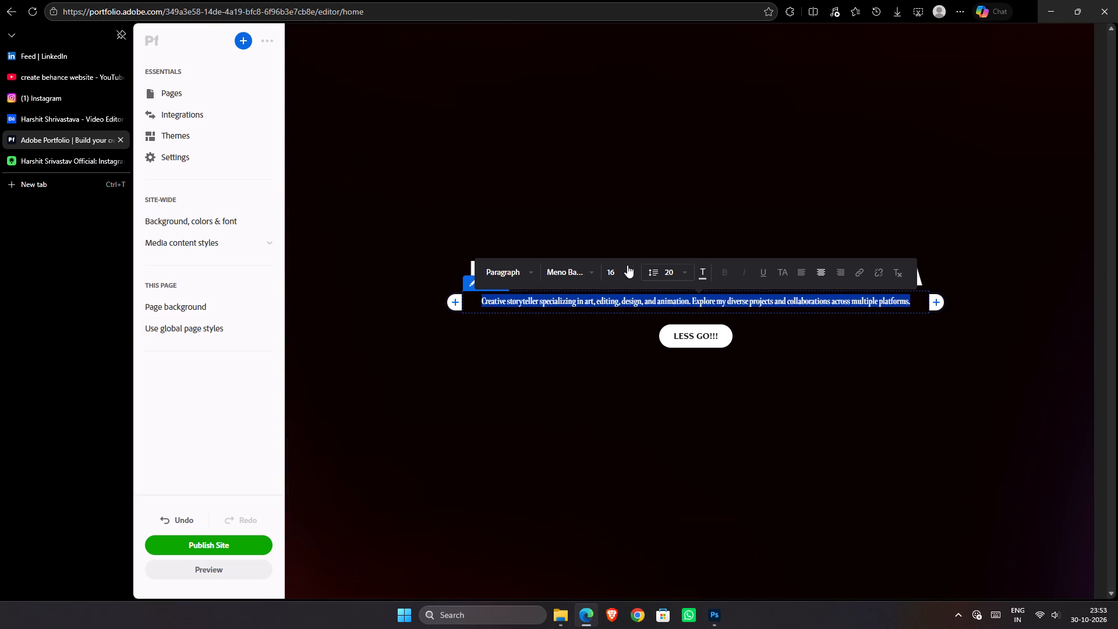
Set the description paragraph's font size to 22.
{"action": "left_click", "coordinate": [631, 268]}
{"action": "scroll", "coordinate": [644, 380], "scroll_direction": "down", "scroll_amount": 1}
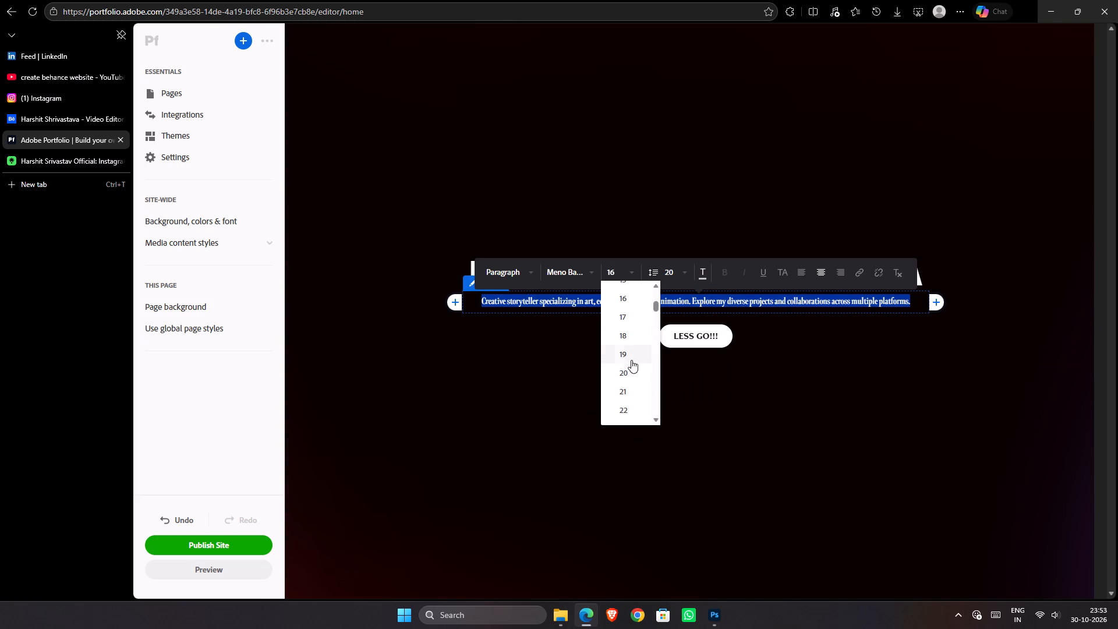
{"action": "left_click", "coordinate": [625, 406]}
{"action": "left_click", "coordinate": [816, 363]}
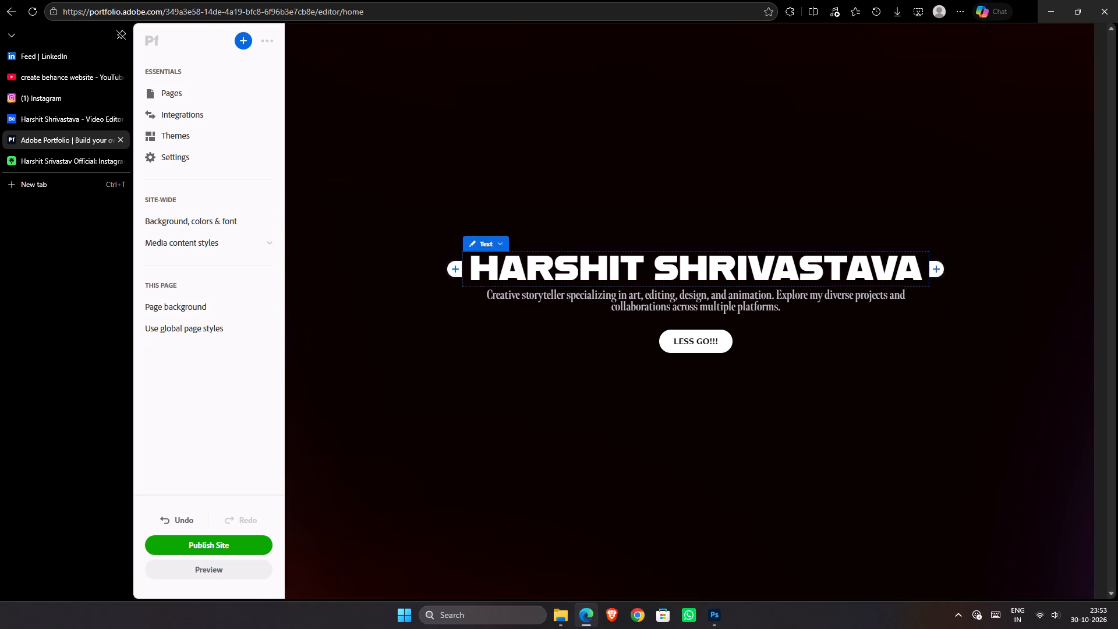
Change the font of the whole description paragraph to Meno Banner Extra Condensed Light.
{"action": "left_click", "coordinate": [736, 303]}
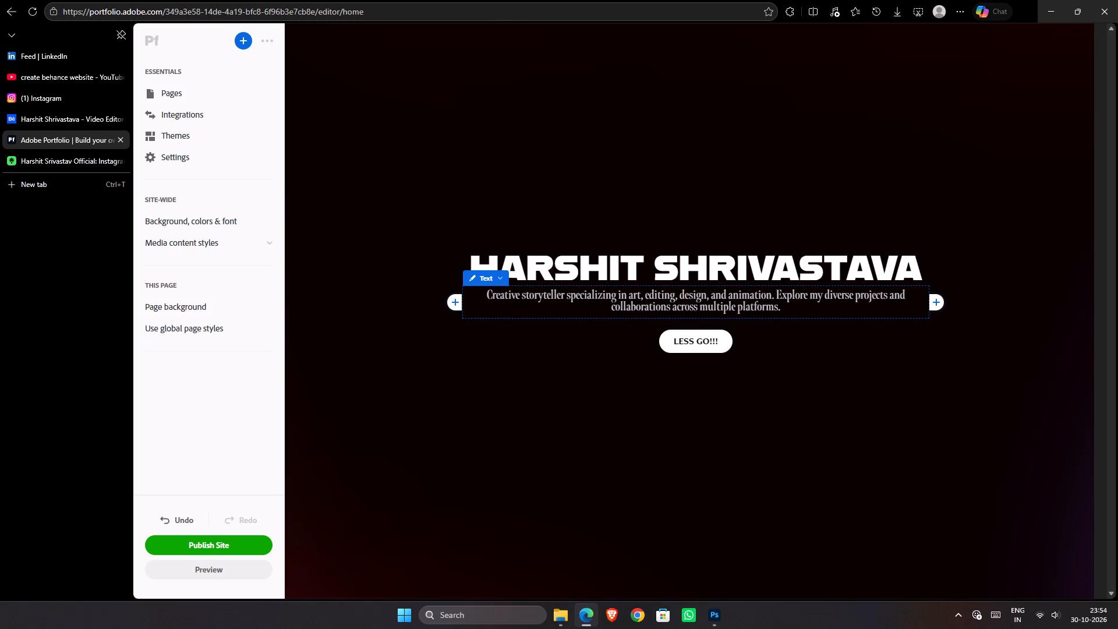
{"action": "left_click_drag", "start_coordinate": [781, 307], "coordinate": [472, 295]}
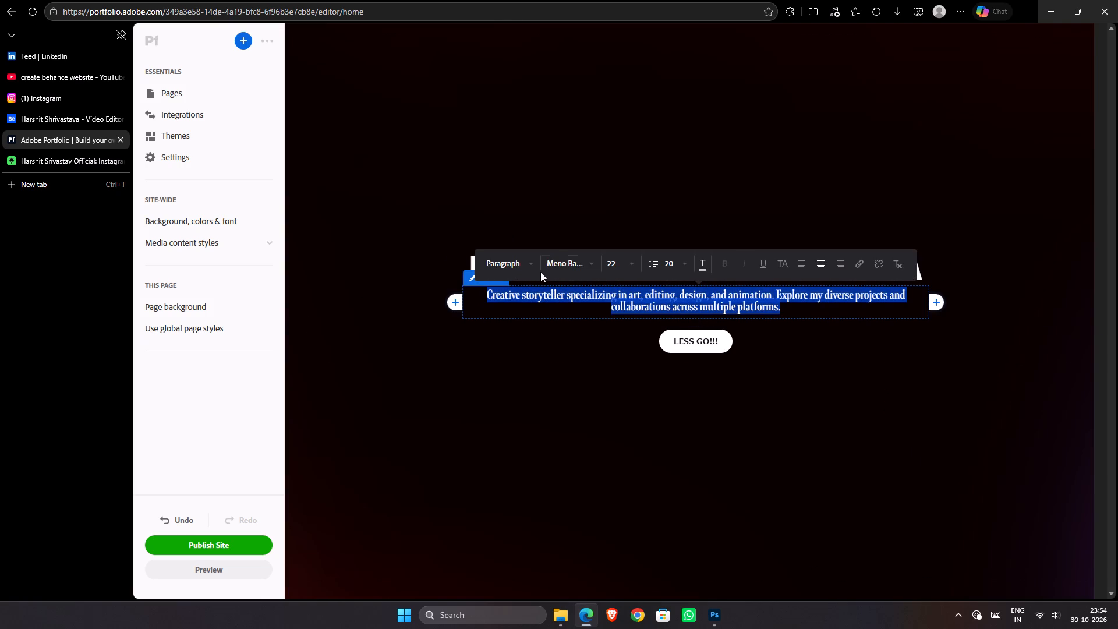
{"action": "left_click", "coordinate": [578, 263]}
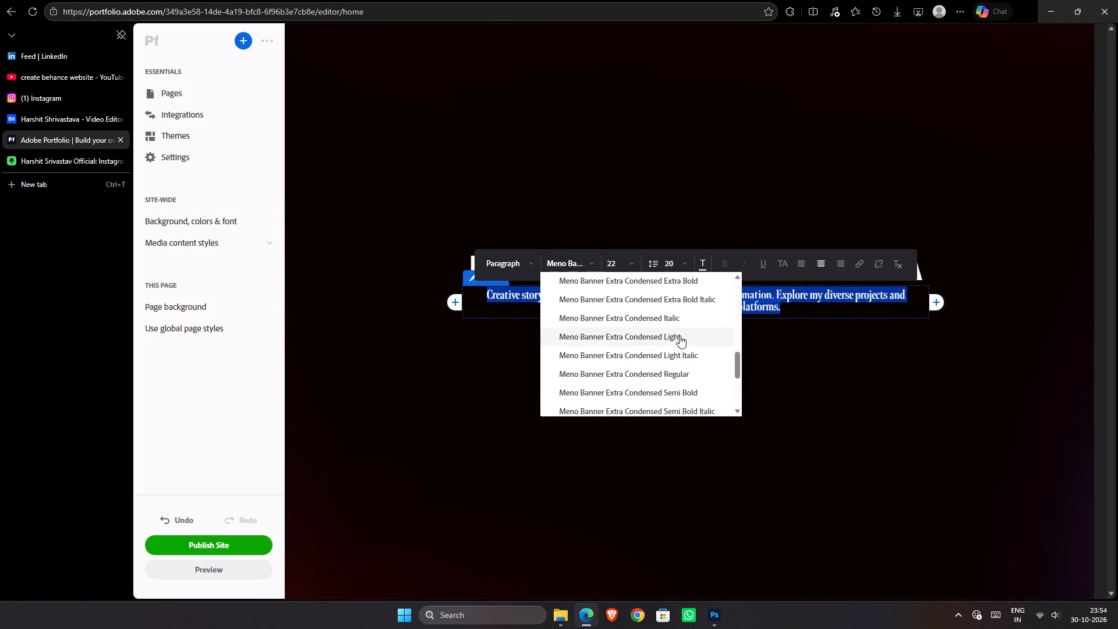
{"action": "left_click", "coordinate": [680, 335]}
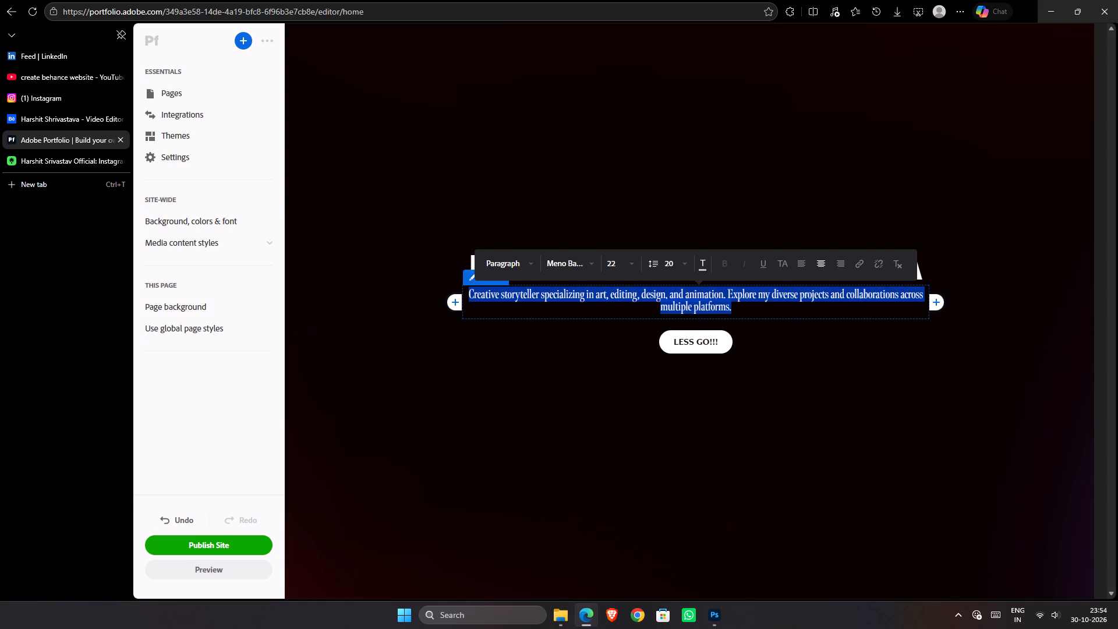
Reopen the Adobe Fonts library for the description paragraph and filter it to light-weight serif fonts of medium width with no x-height filter.
{"action": "left_click", "coordinate": [590, 260]}
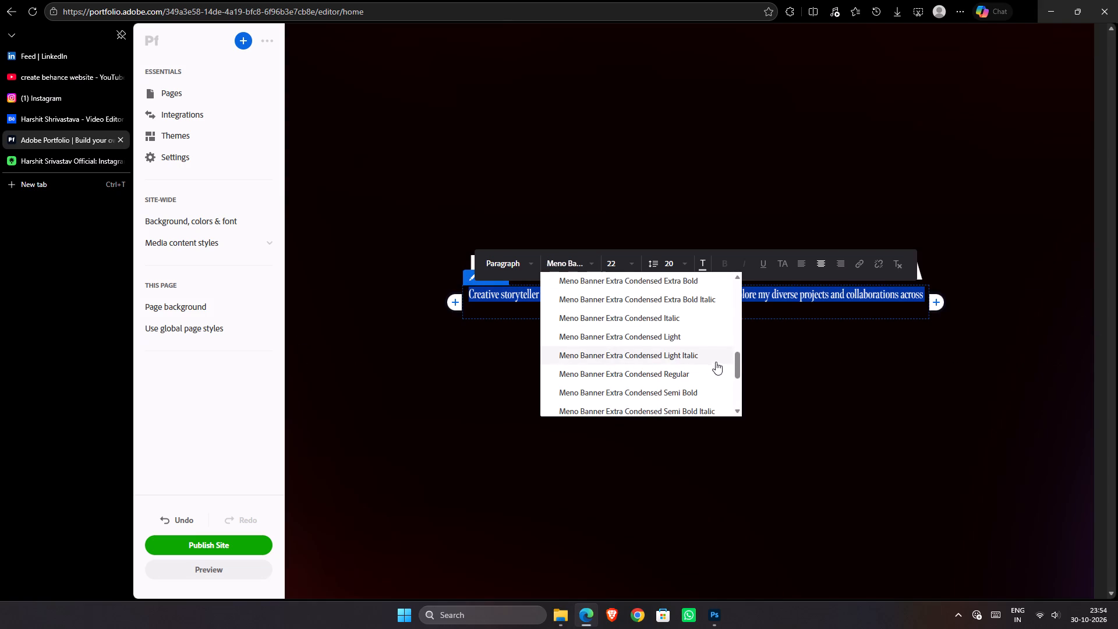
{"action": "left_click_drag", "start_coordinate": [738, 361], "coordinate": [738, 358]}
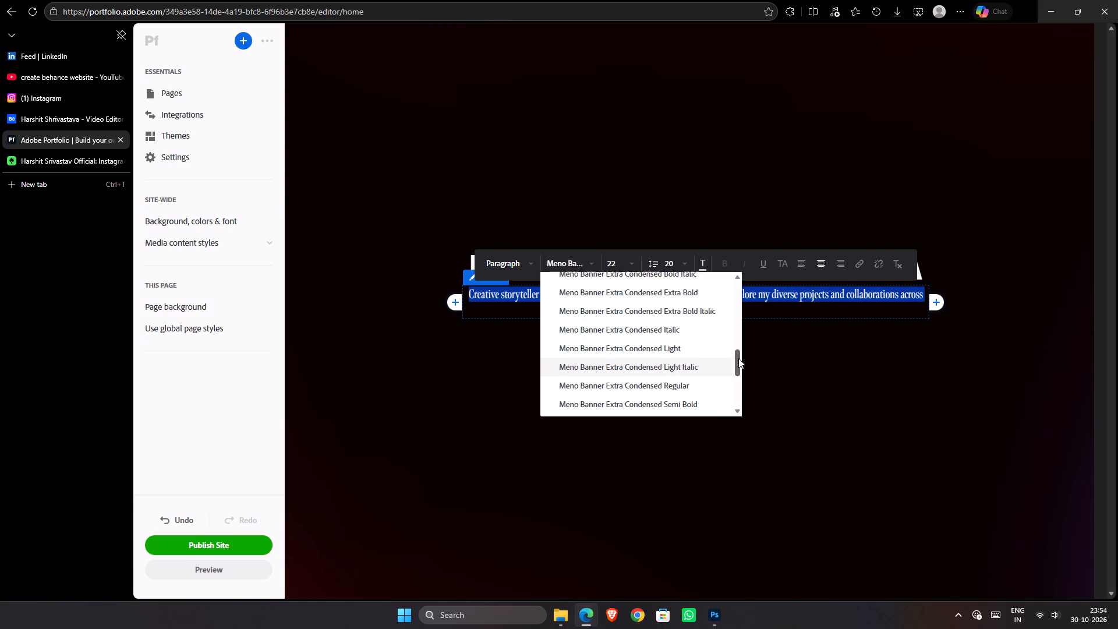
{"action": "left_click_drag", "start_coordinate": [738, 358], "coordinate": [738, 345]}
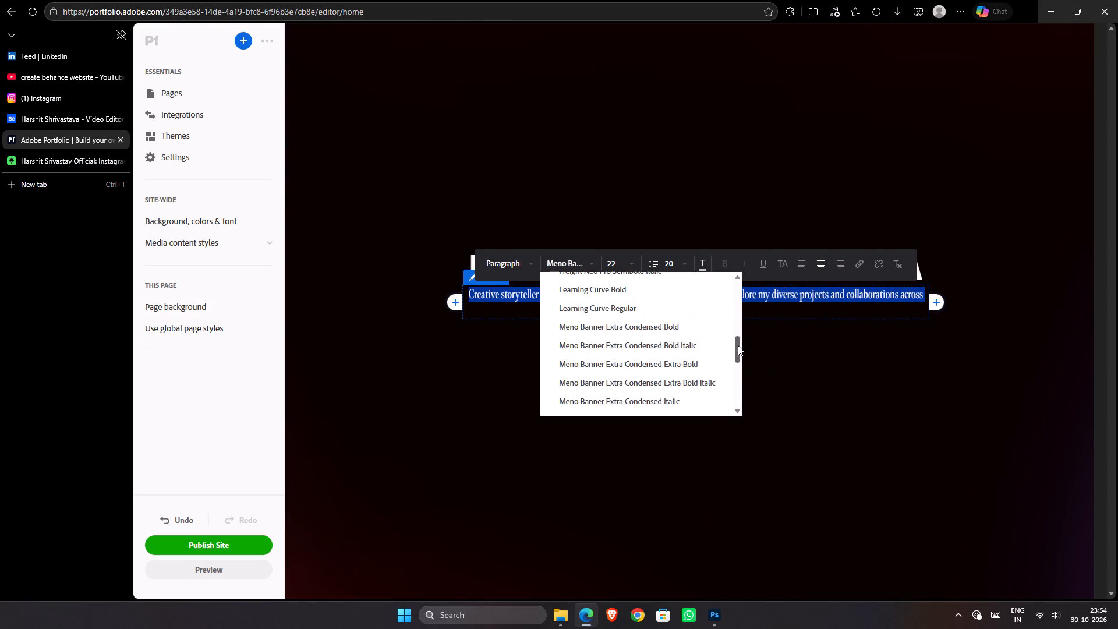
{"action": "left_click_drag", "start_coordinate": [738, 345], "coordinate": [738, 348]}
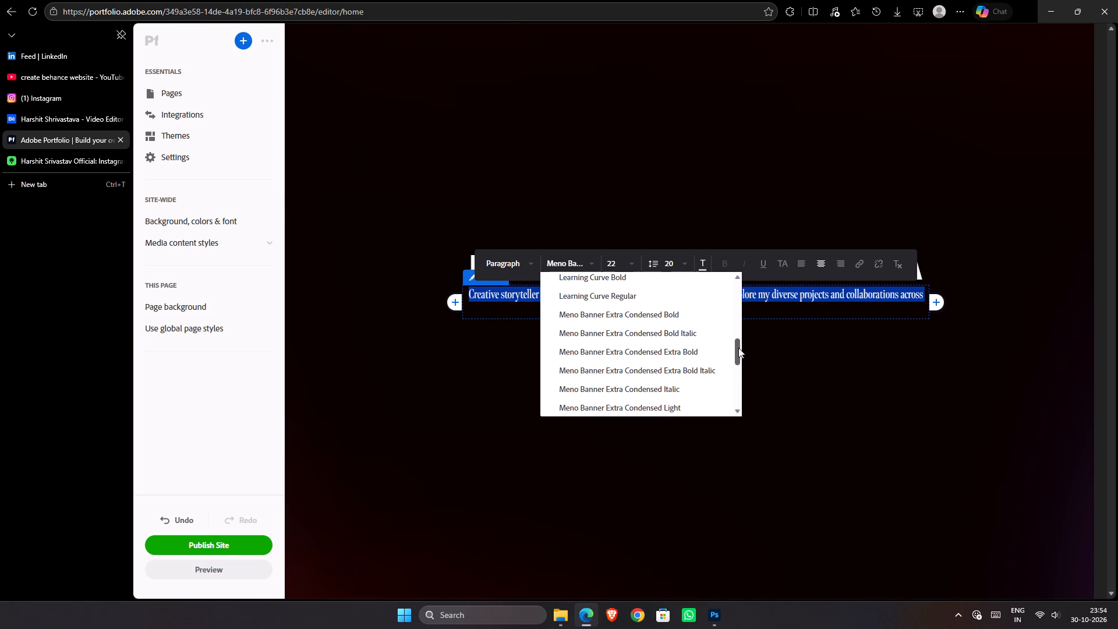
{"action": "left_click_drag", "start_coordinate": [738, 348], "coordinate": [738, 368]}
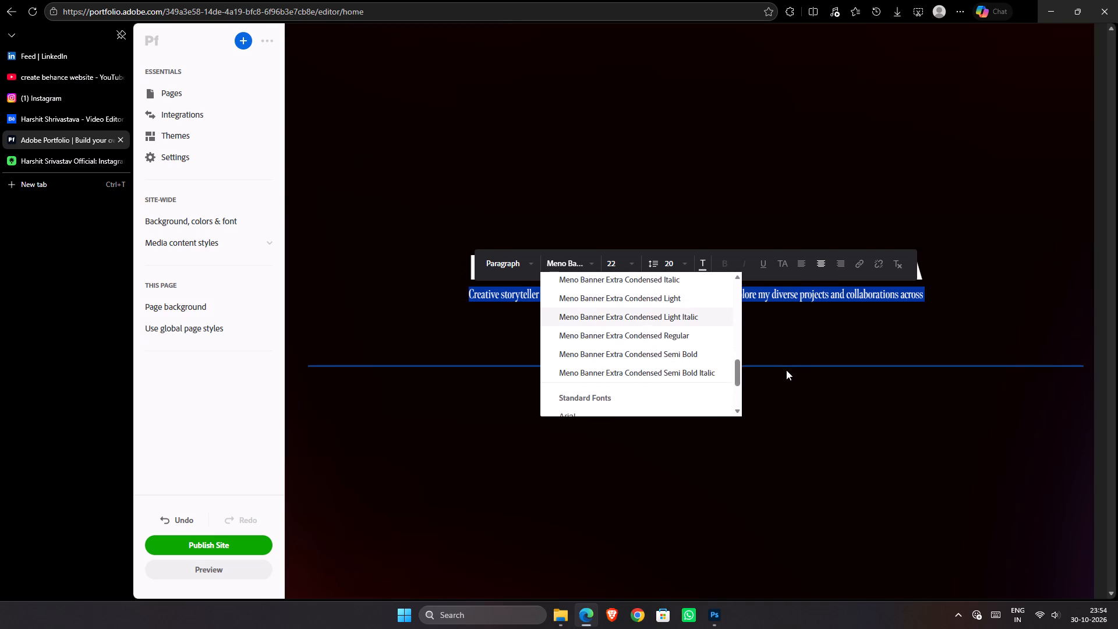
{"action": "scroll", "coordinate": [663, 346], "scroll_direction": "up", "scroll_amount": 6}
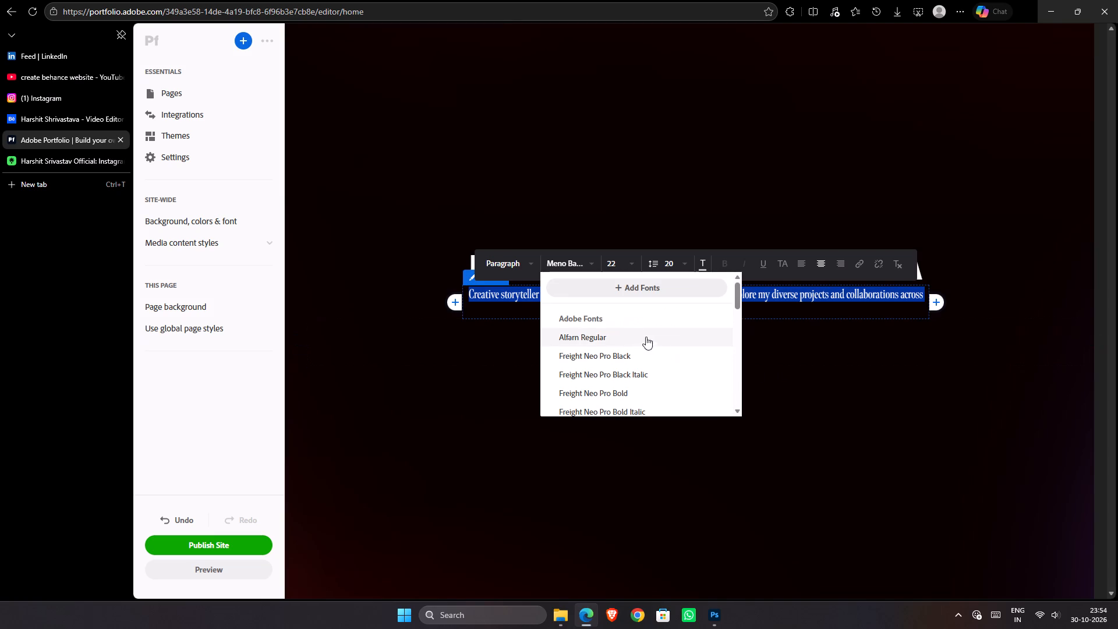
{"action": "left_click", "coordinate": [635, 290]}
{"action": "left_click", "coordinate": [365, 390]}
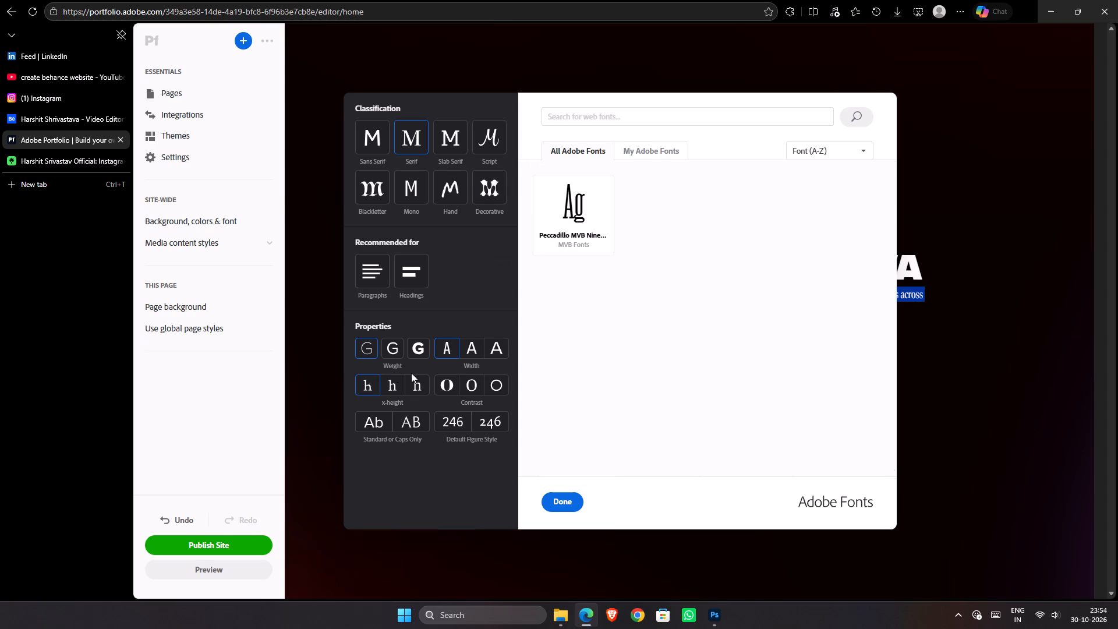
{"action": "left_click", "coordinate": [366, 384]}
{"action": "left_click", "coordinate": [448, 348]}
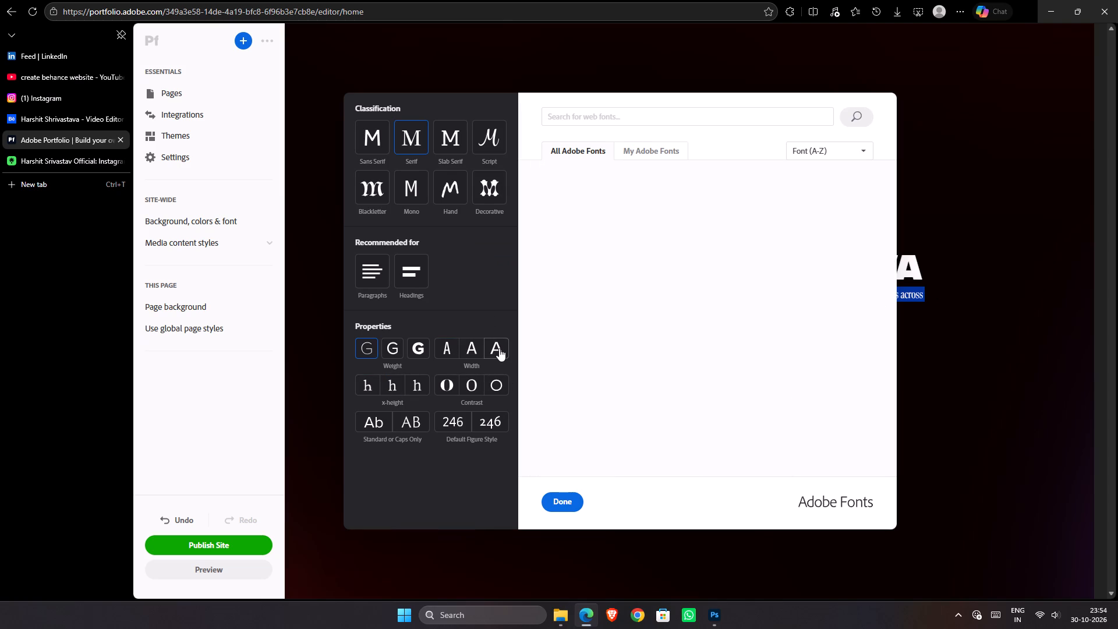
{"action": "left_click", "coordinate": [499, 348]}
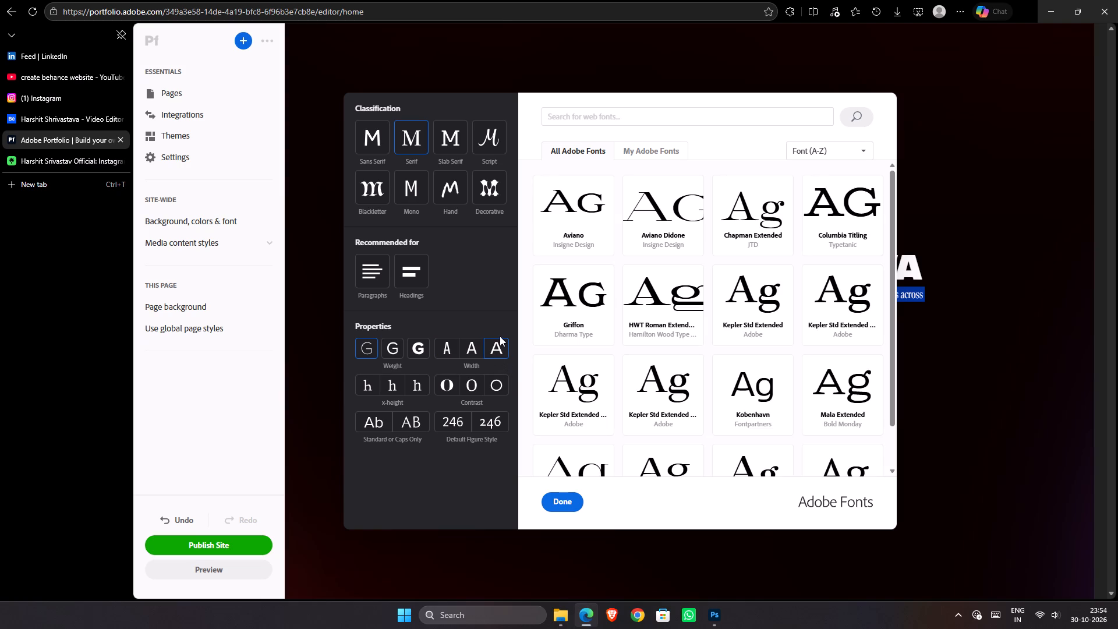
{"action": "left_click", "coordinate": [472, 349]}
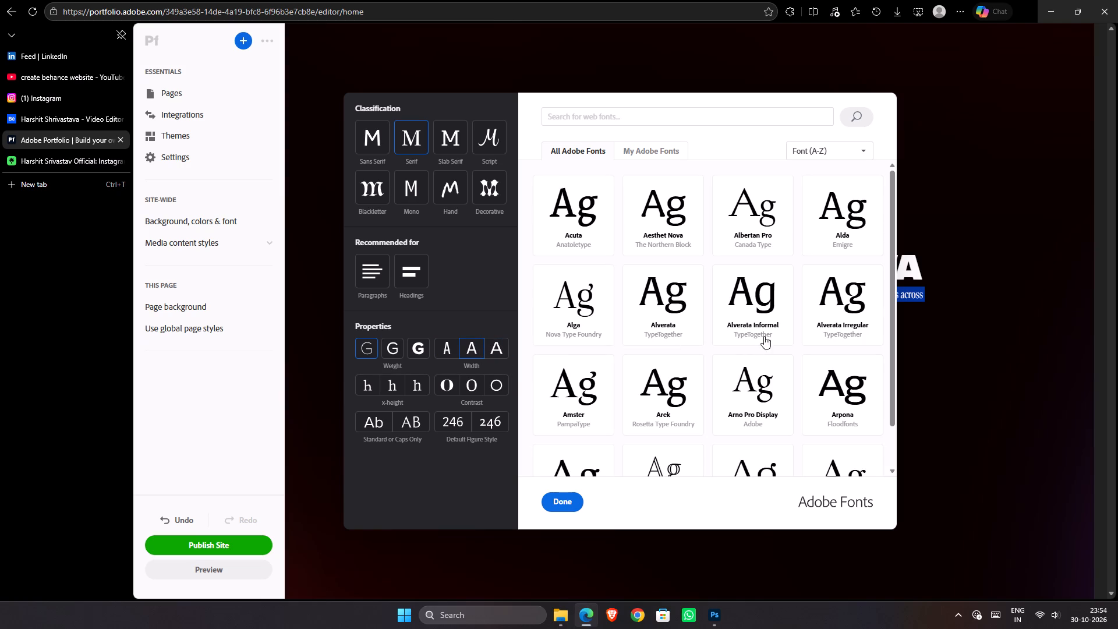
Add the Baskerville URW font from the Adobe Fonts library to the site.
{"action": "scroll", "coordinate": [815, 310], "scroll_direction": "down", "scroll_amount": 1}
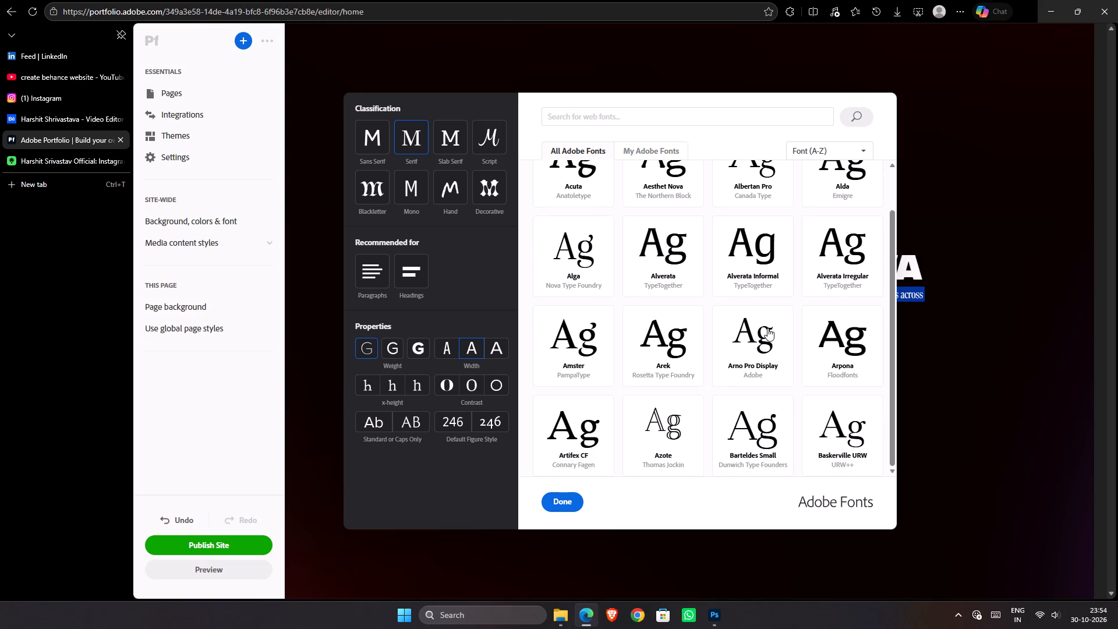
{"action": "scroll", "coordinate": [755, 337], "scroll_direction": "down", "scroll_amount": 2}
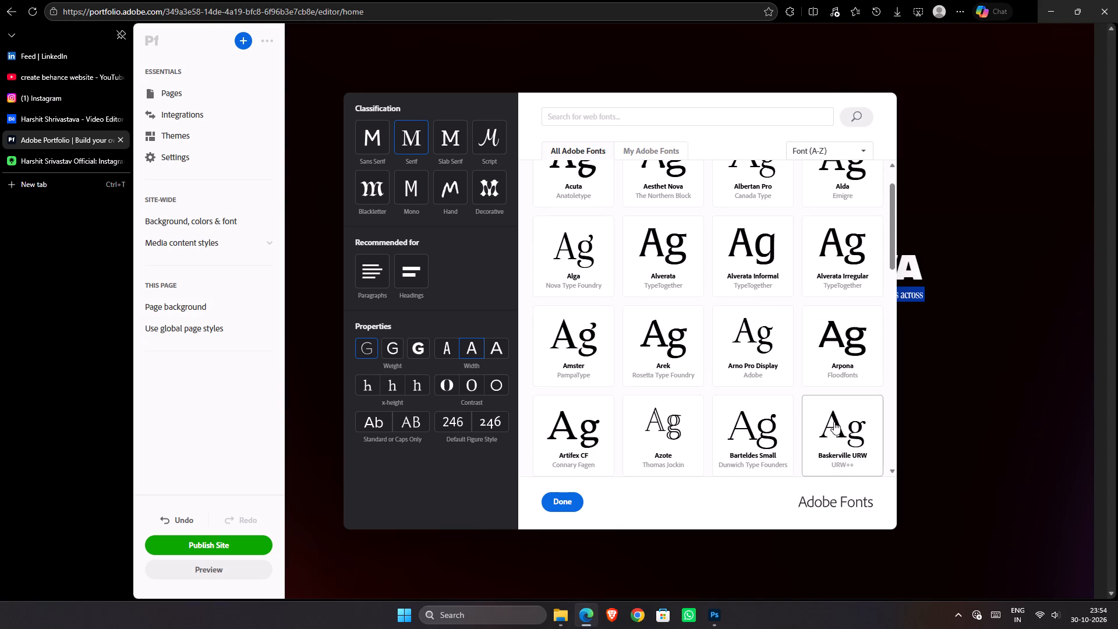
{"action": "left_click", "coordinate": [834, 422]}
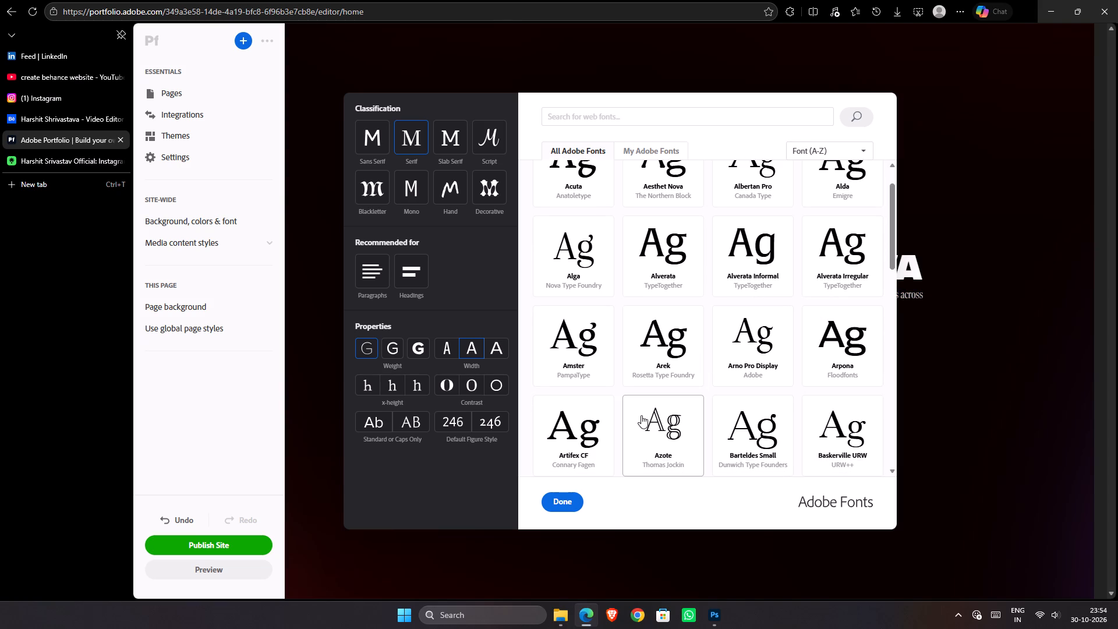
{"action": "left_click", "coordinate": [840, 153]}
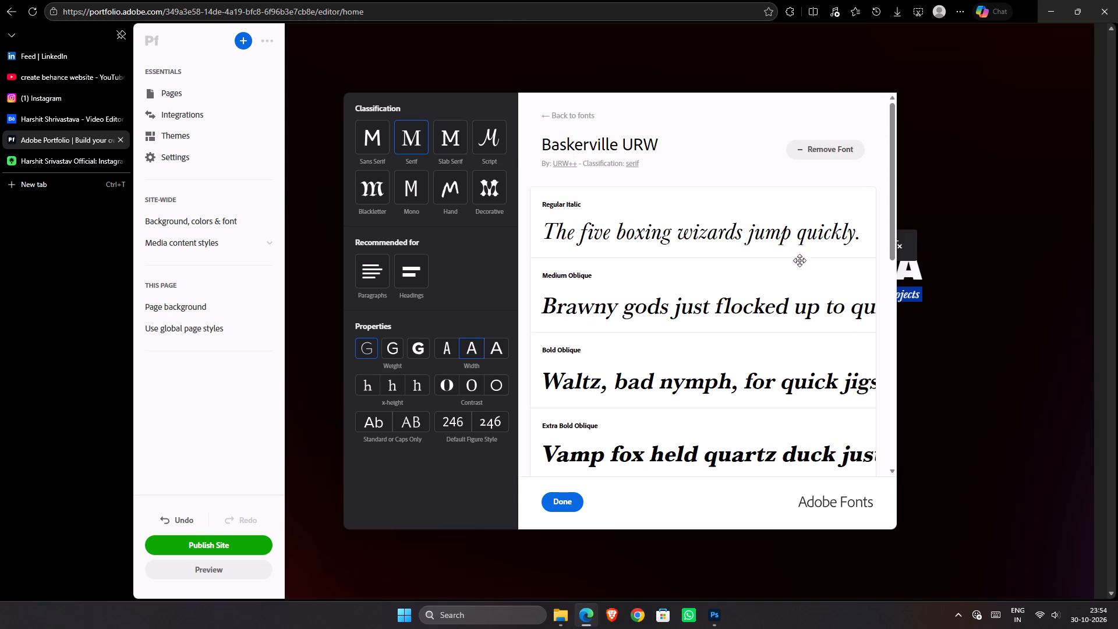
{"action": "left_click", "coordinate": [555, 501]}
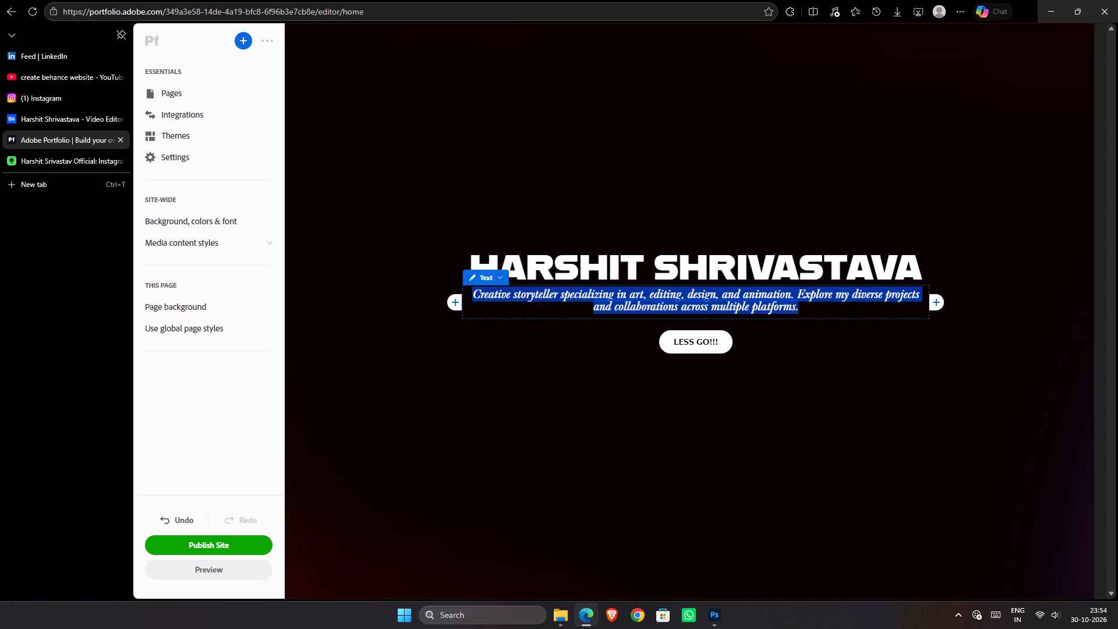
Change the font of the whole description paragraph to Baskerville URW Regular.
{"action": "right_click", "coordinate": [629, 298]}
{"action": "left_click", "coordinate": [577, 268]}
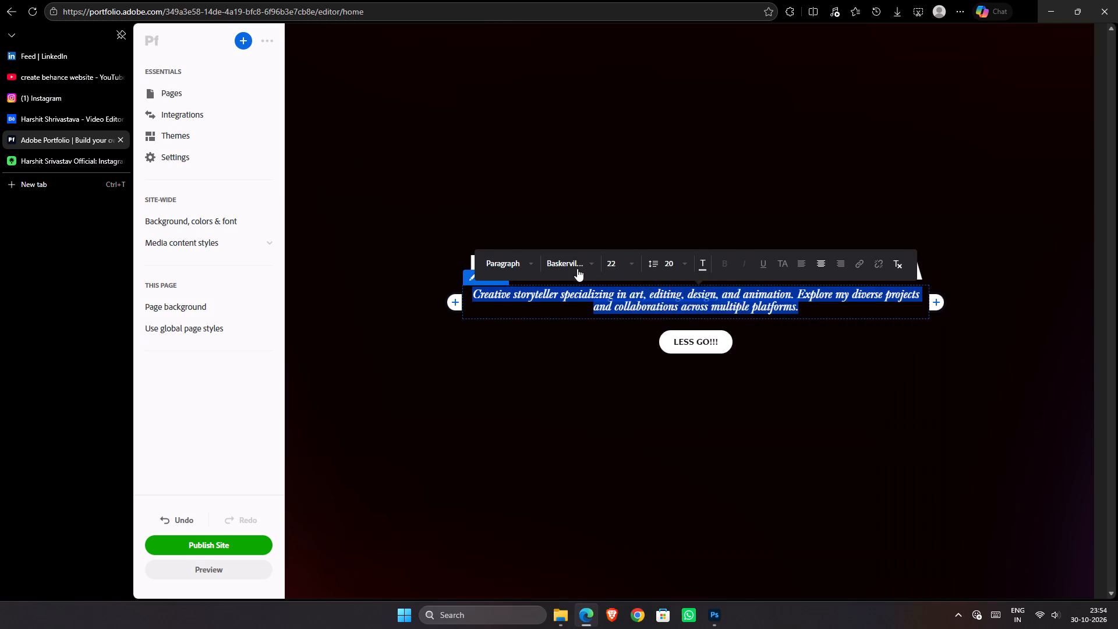
{"action": "scroll", "coordinate": [636, 372], "scroll_direction": "down", "scroll_amount": 4}
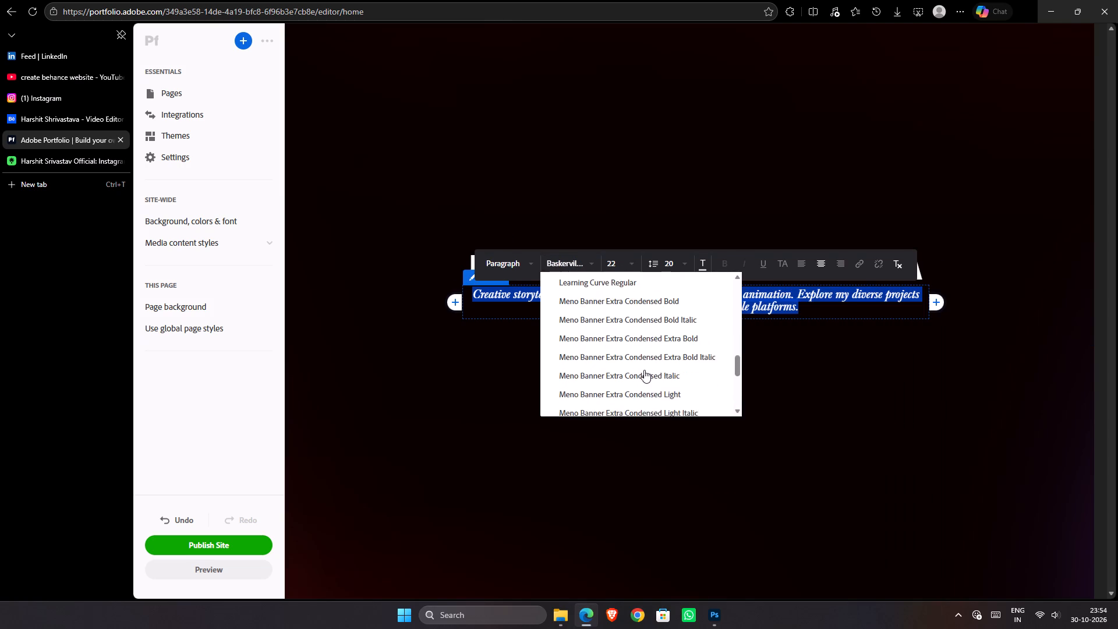
{"action": "left_click_drag", "start_coordinate": [735, 378], "coordinate": [731, 364]}
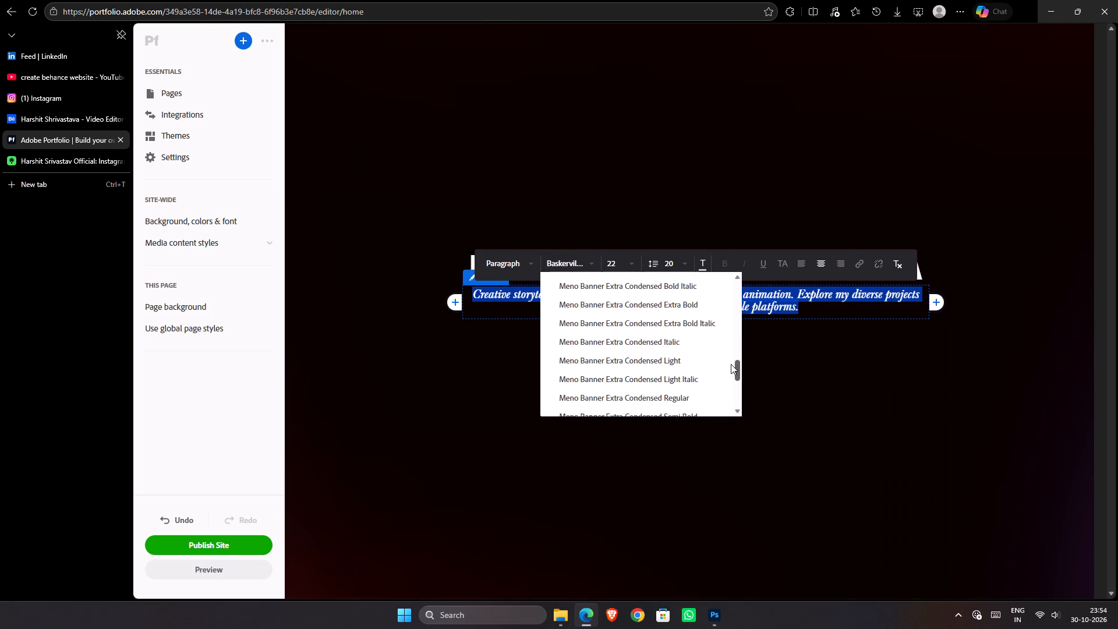
{"action": "left_click_drag", "start_coordinate": [731, 364], "coordinate": [719, 310]}
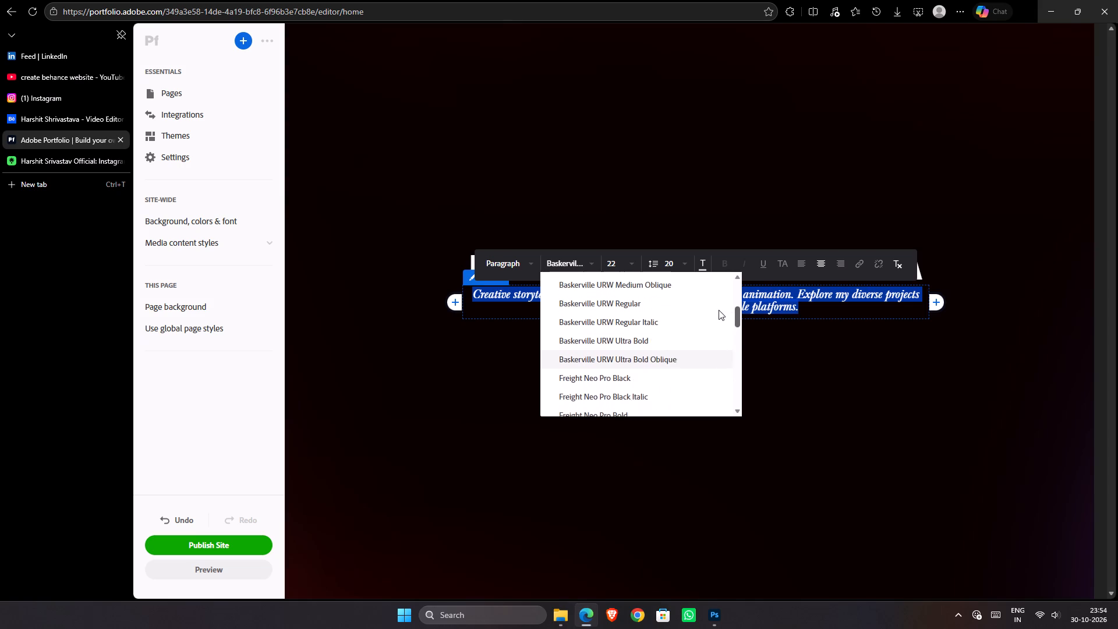
{"action": "left_click_drag", "start_coordinate": [719, 310], "coordinate": [719, 308]}
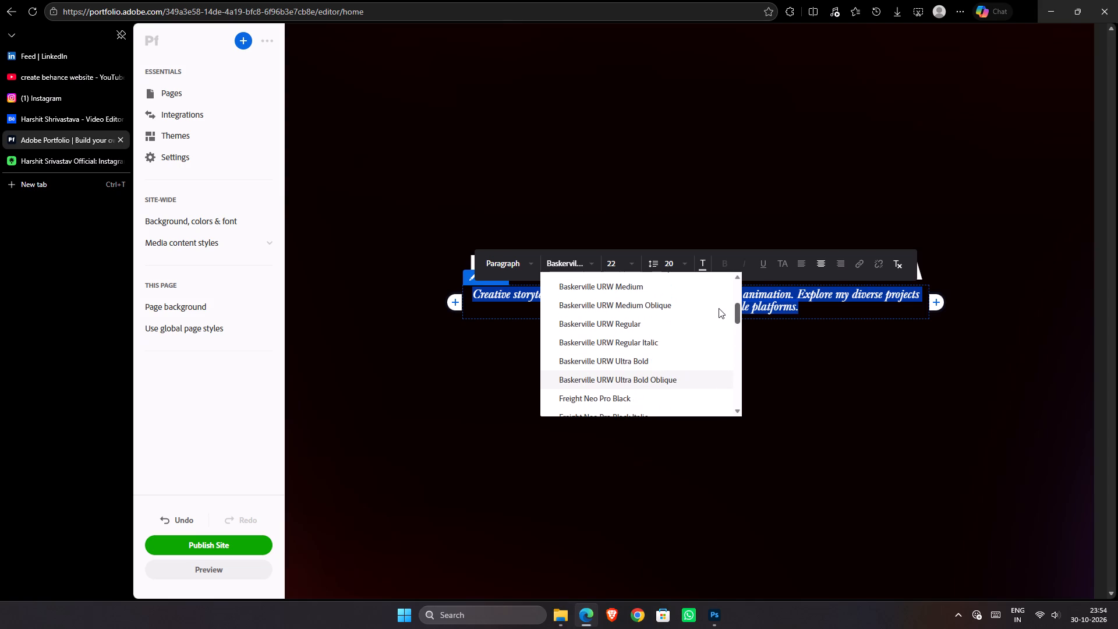
{"action": "left_click_drag", "start_coordinate": [719, 308], "coordinate": [719, 306]}
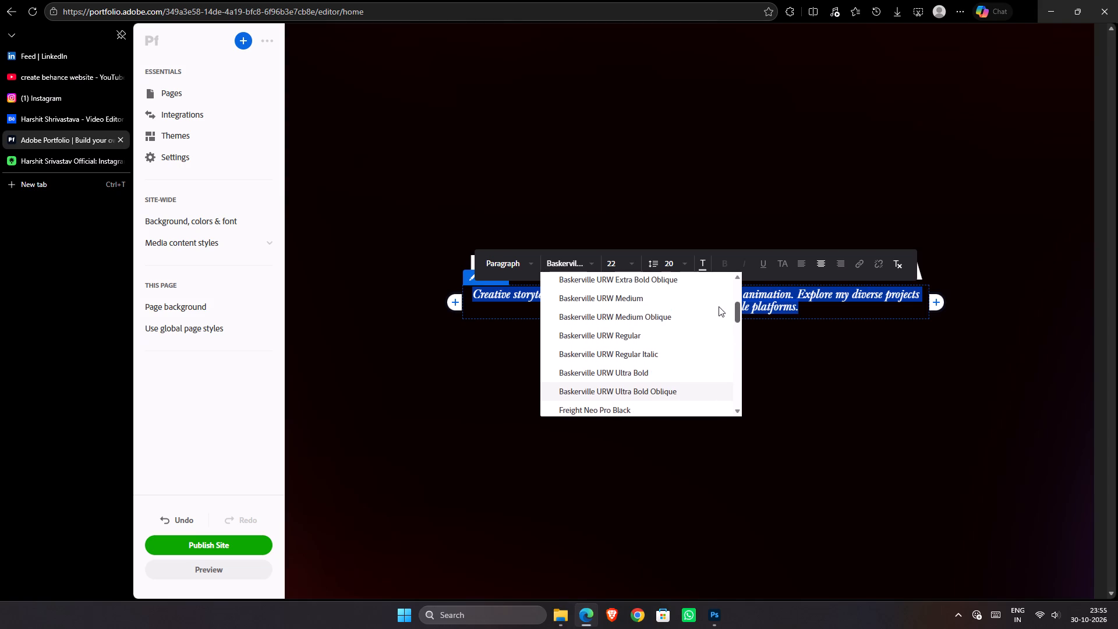
{"action": "left_click_drag", "start_coordinate": [719, 306], "coordinate": [719, 305]}
{"action": "left_click", "coordinate": [667, 349]}
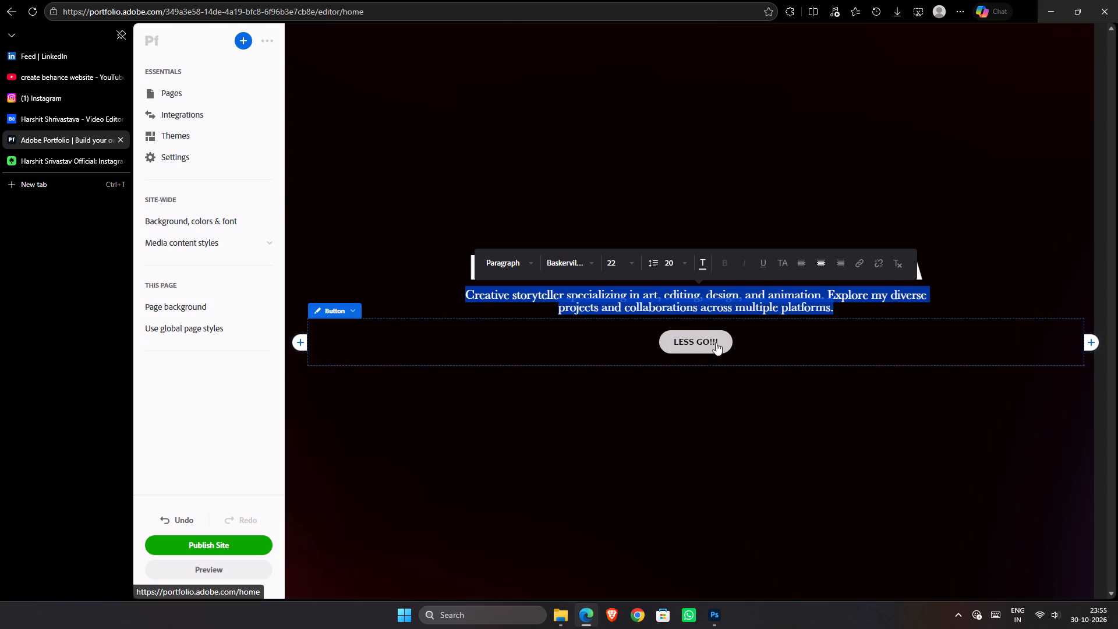
{"action": "left_click", "coordinate": [858, 374]}
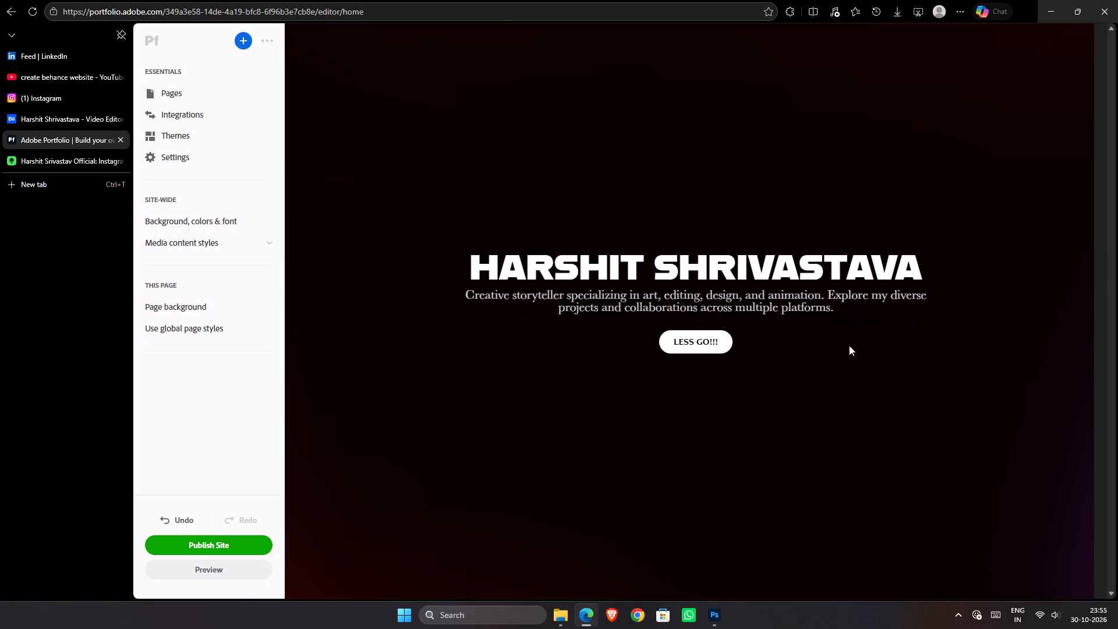
Set the whole description paragraph's font size to 16.
{"action": "left_click_drag", "start_coordinate": [847, 308], "coordinate": [444, 278]}
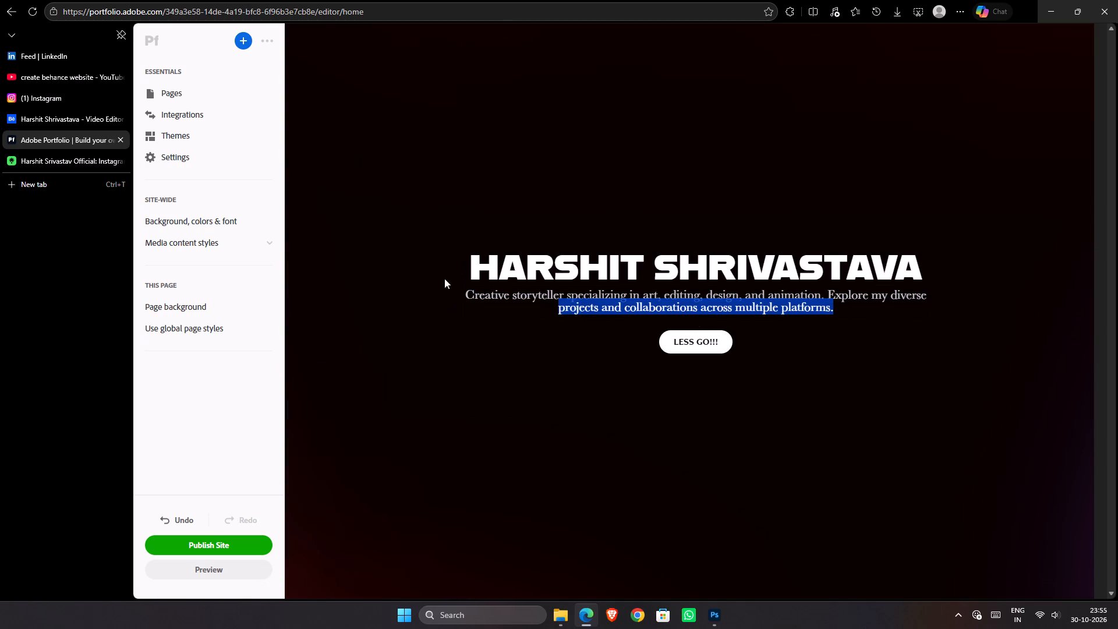
{"action": "left_click_drag", "start_coordinate": [444, 278], "coordinate": [469, 294]}
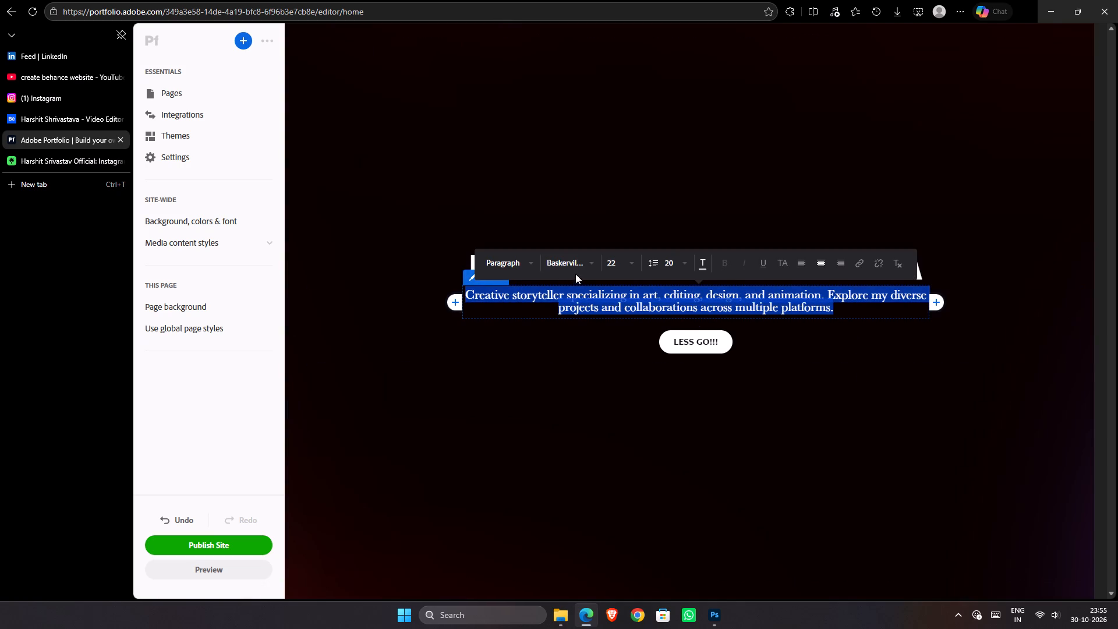
{"action": "left_click", "coordinate": [634, 262]}
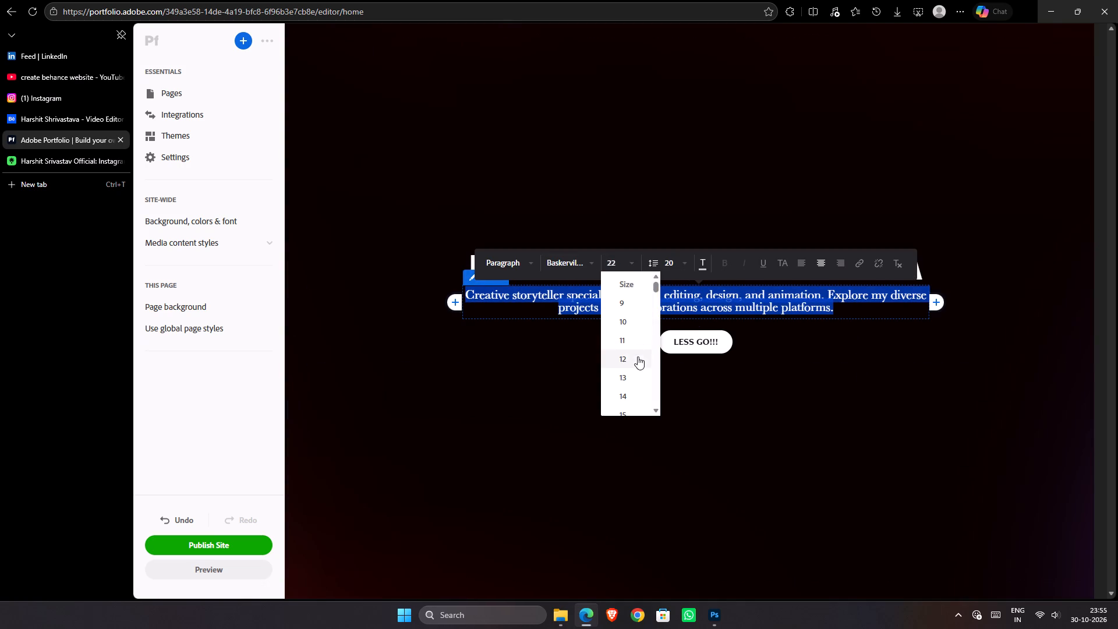
{"action": "scroll", "coordinate": [639, 363], "scroll_direction": "down", "scroll_amount": 1}
{"action": "left_click", "coordinate": [632, 293]}
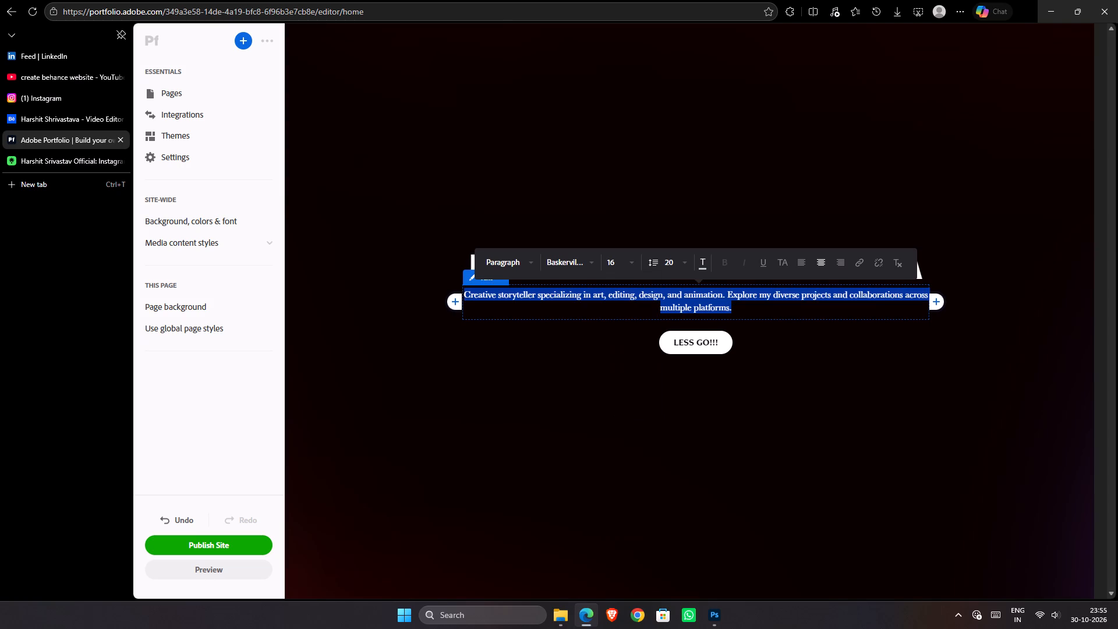
{"action": "left_click", "coordinate": [868, 422]}
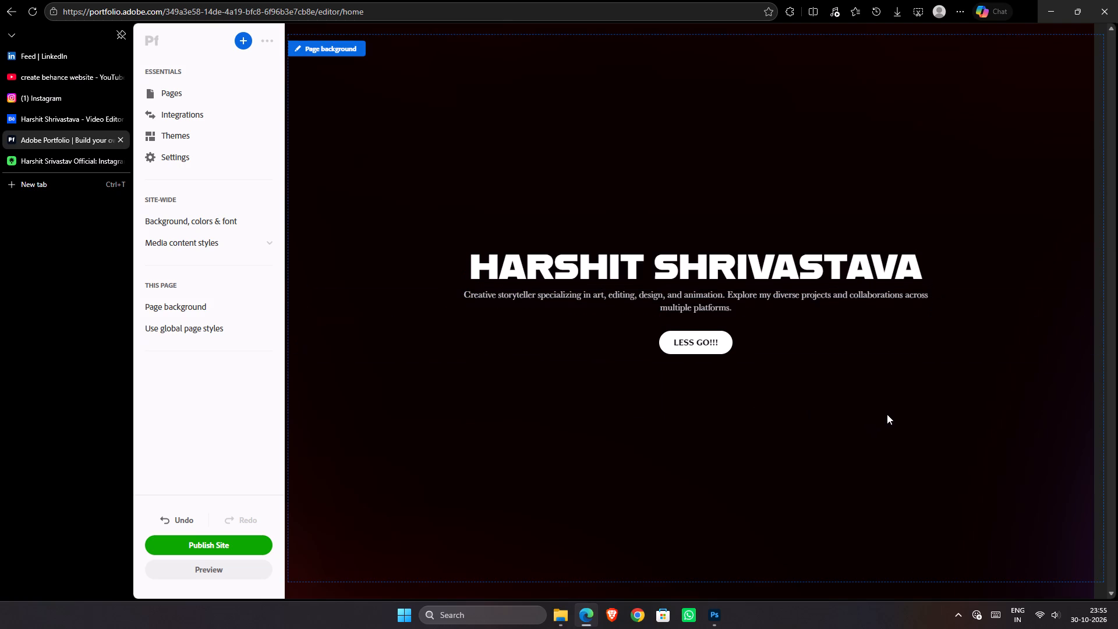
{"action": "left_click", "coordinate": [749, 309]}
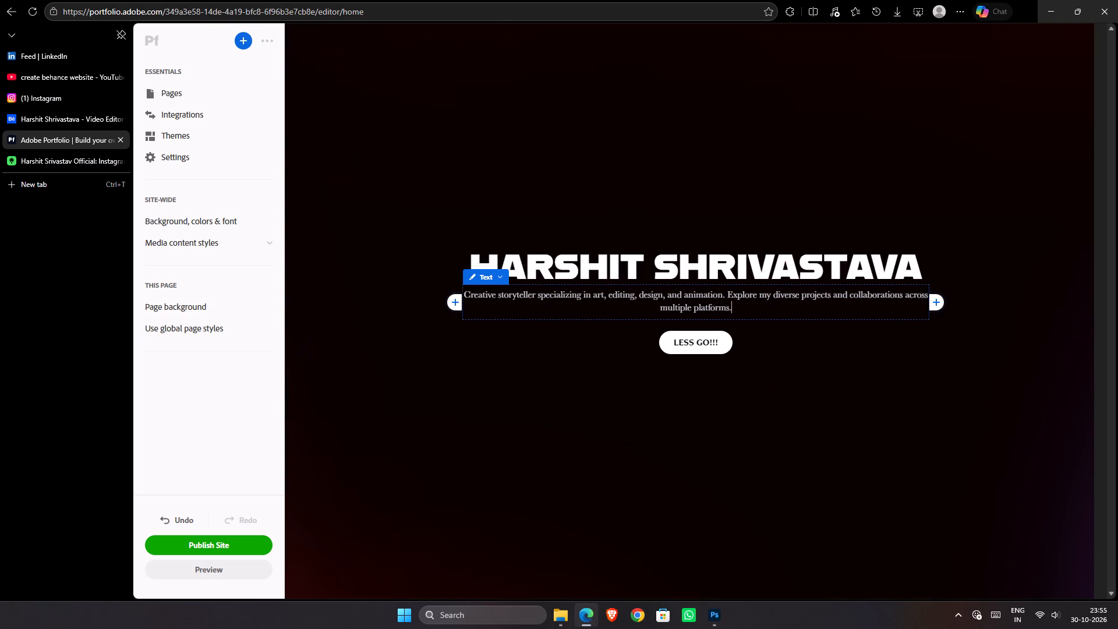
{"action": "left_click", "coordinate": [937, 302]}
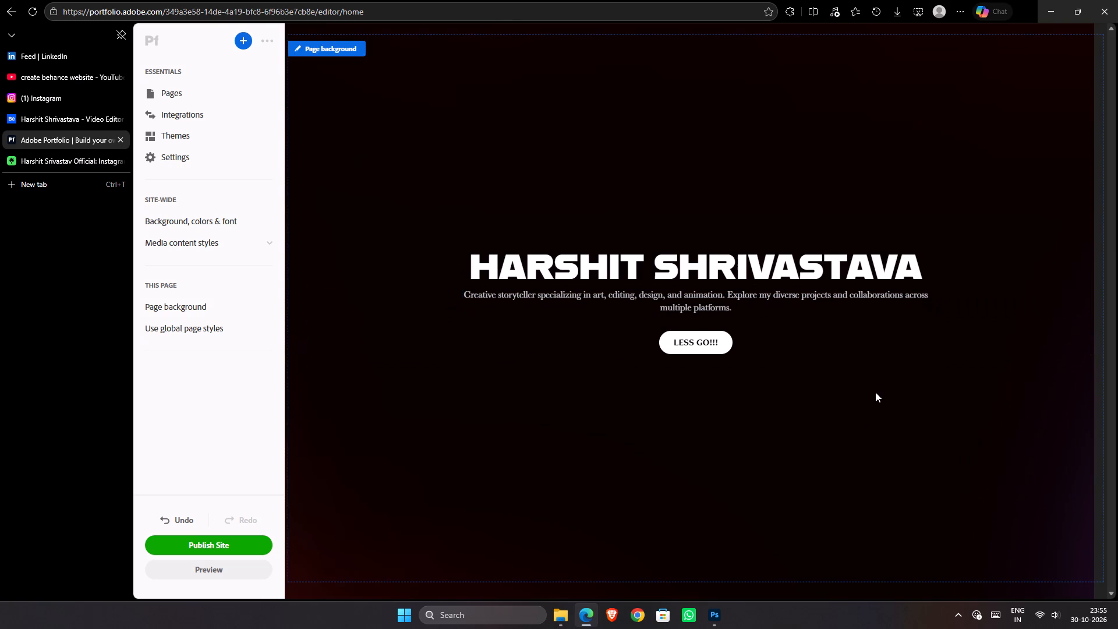
Insert the image Character Pose 1.png from the Downloads folder below the LESS GO!!! button on the home page.
{"action": "left_click", "coordinate": [695, 366]}
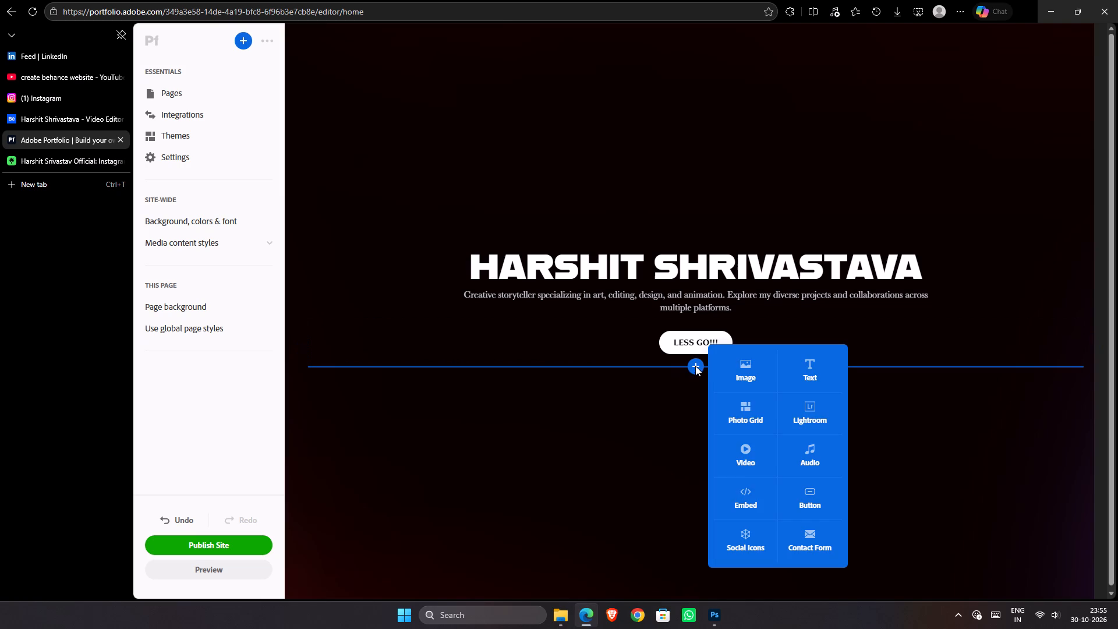
{"action": "left_click", "coordinate": [736, 368]}
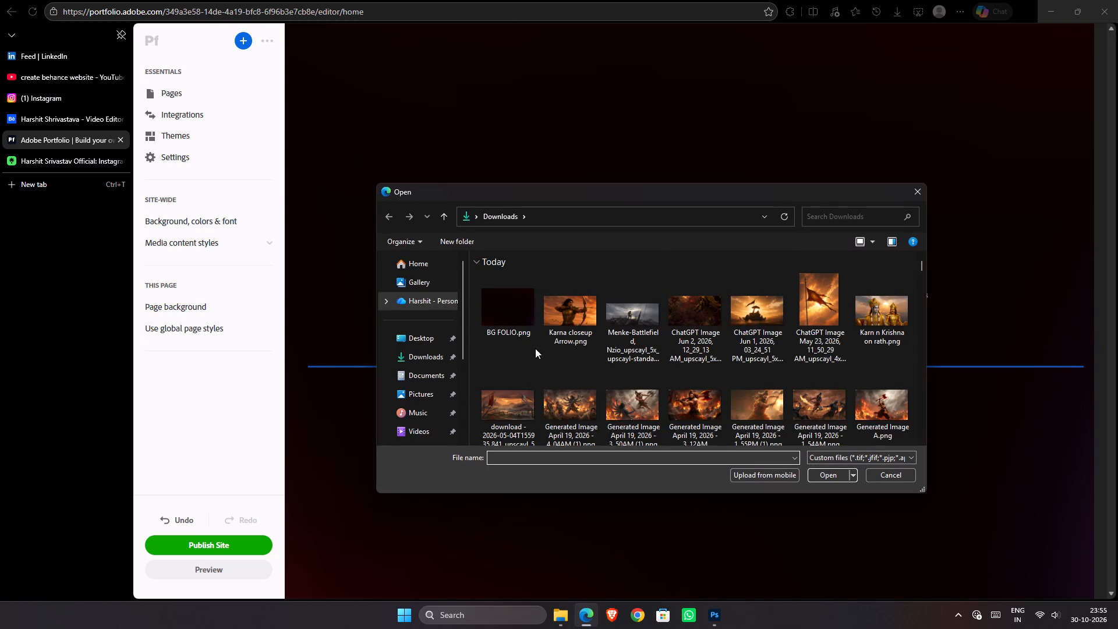
{"action": "scroll", "coordinate": [784, 405], "scroll_direction": "down", "scroll_amount": 4}
{"action": "scroll", "coordinate": [784, 405], "scroll_direction": "up", "scroll_amount": 1}
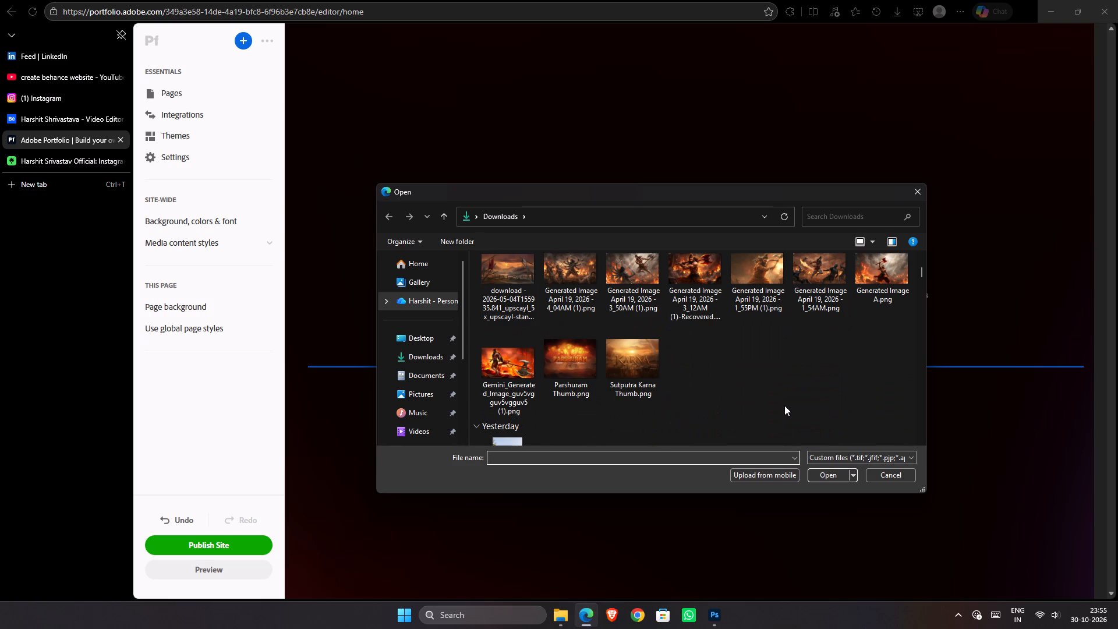
{"action": "scroll", "coordinate": [784, 405], "scroll_direction": "down", "scroll_amount": 3}
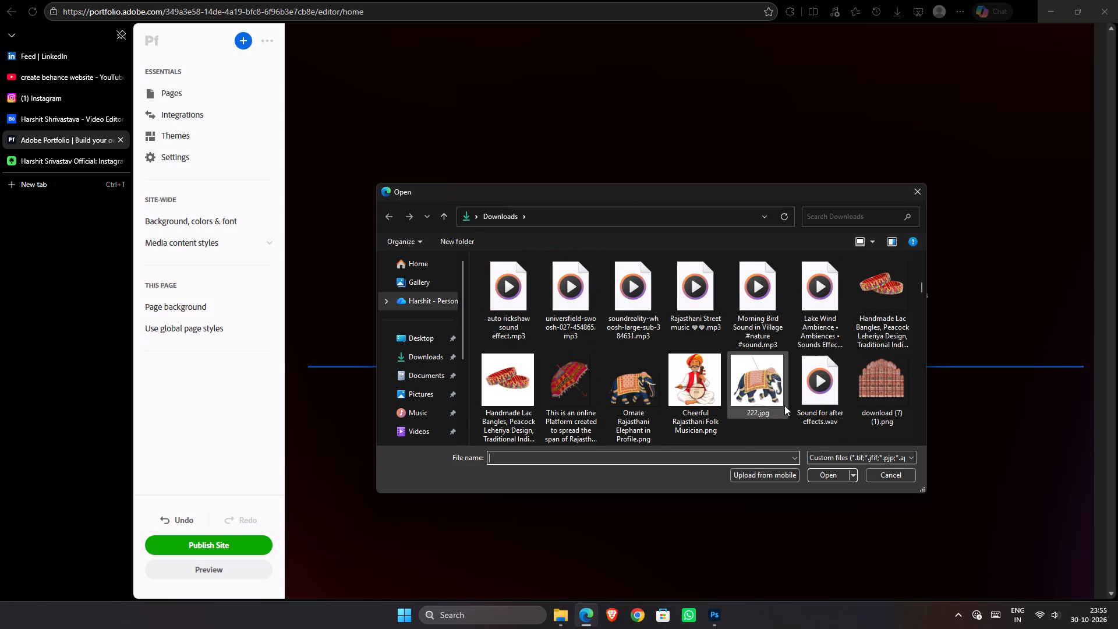
{"action": "scroll", "coordinate": [784, 405], "scroll_direction": "down", "scroll_amount": 3}
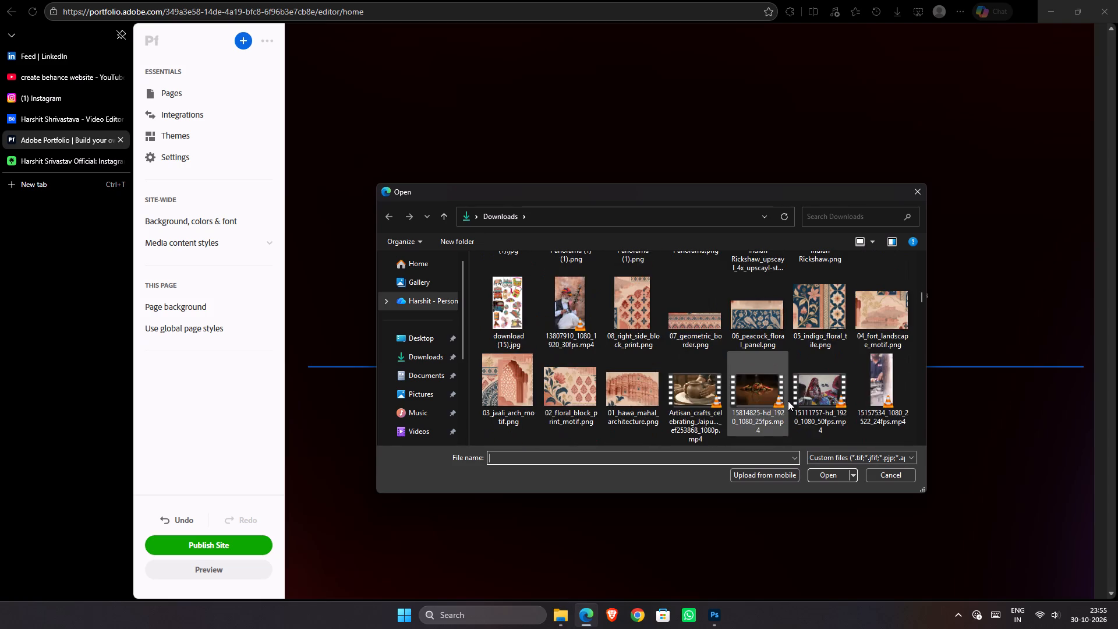
{"action": "scroll", "coordinate": [788, 401], "scroll_direction": "up", "scroll_amount": 3}
{"action": "scroll", "coordinate": [788, 401], "scroll_direction": "down", "scroll_amount": 10}
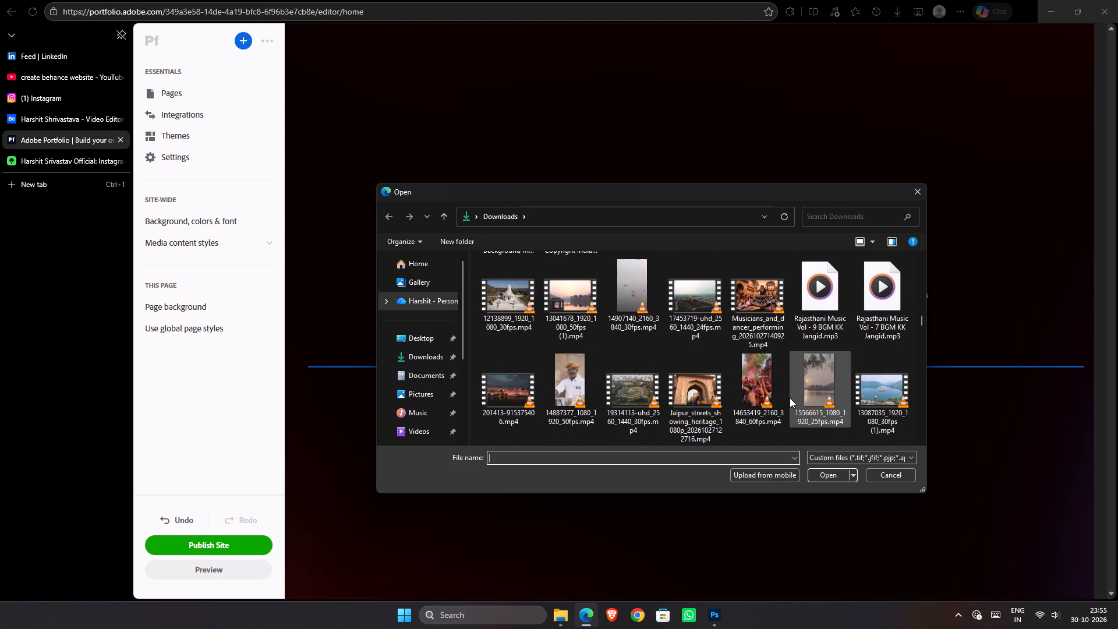
{"action": "scroll", "coordinate": [790, 398], "scroll_direction": "down", "scroll_amount": 6}
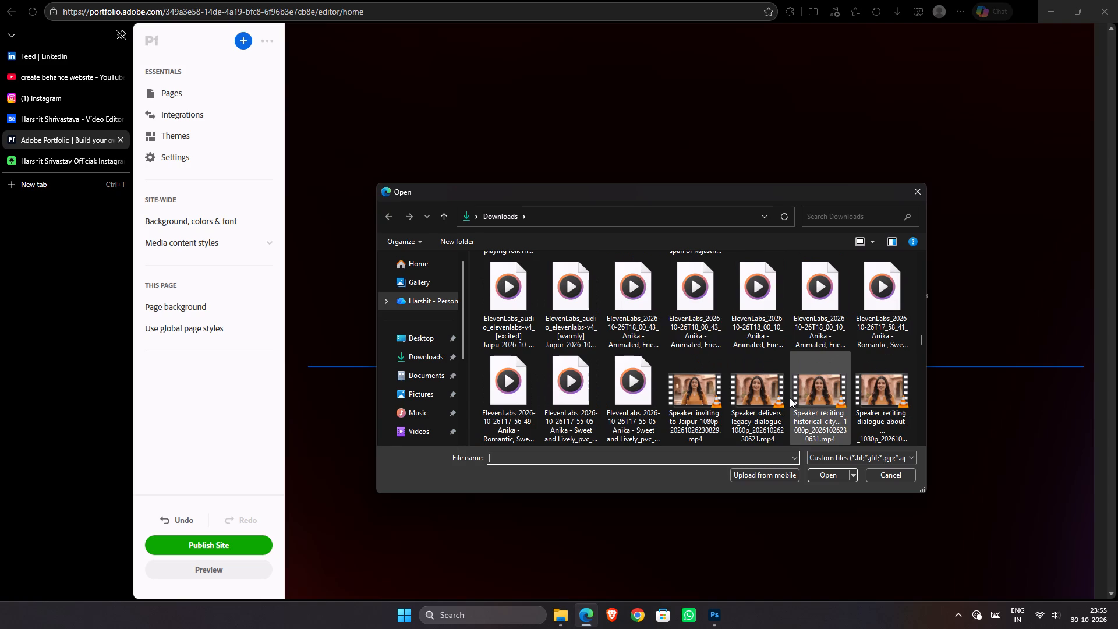
{"action": "scroll", "coordinate": [790, 398], "scroll_direction": "down", "scroll_amount": 4}
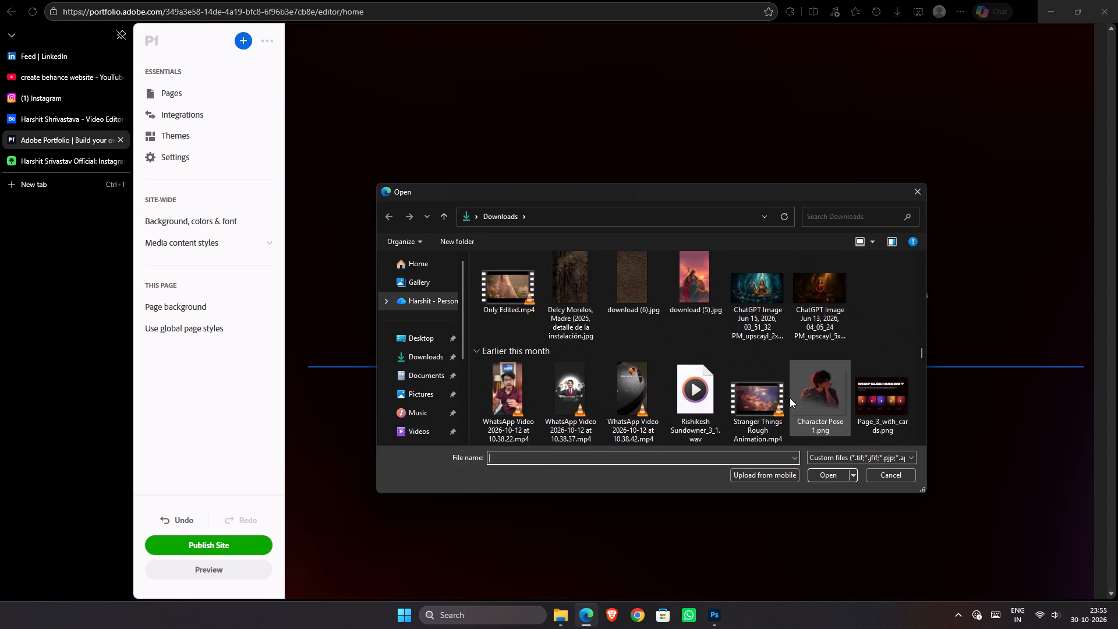
{"action": "left_click", "coordinate": [815, 398]}
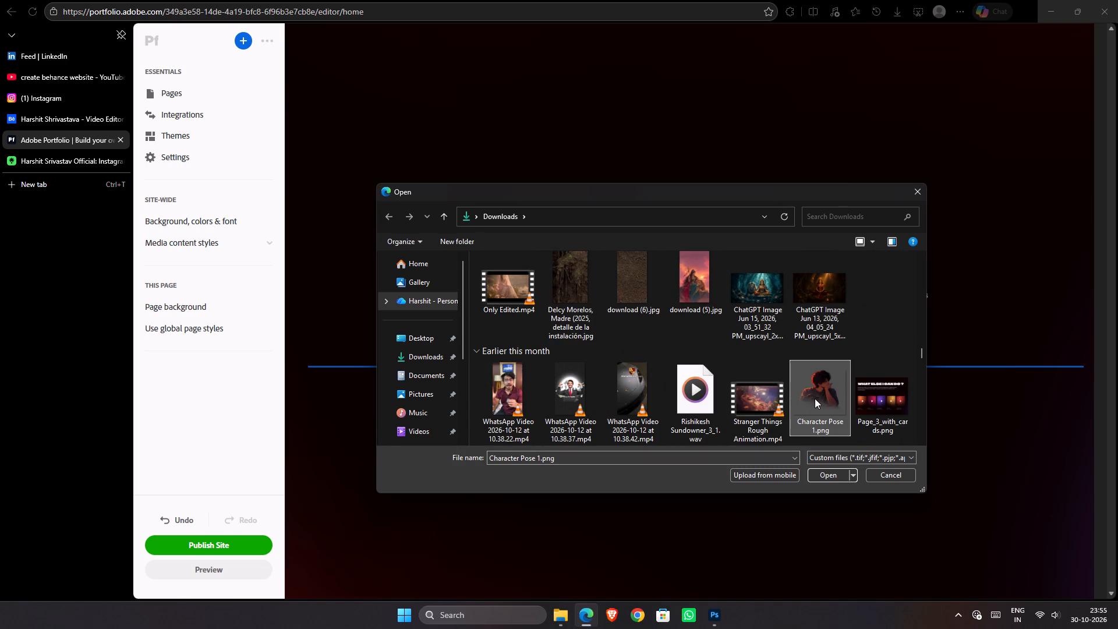
{"action": "left_click", "coordinate": [822, 471]}
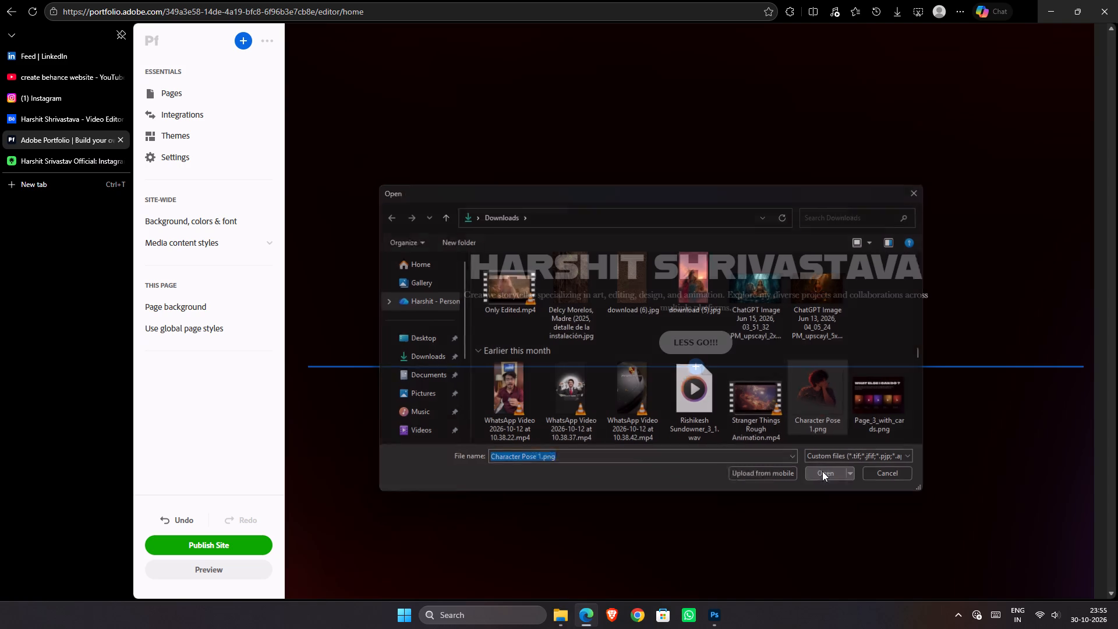
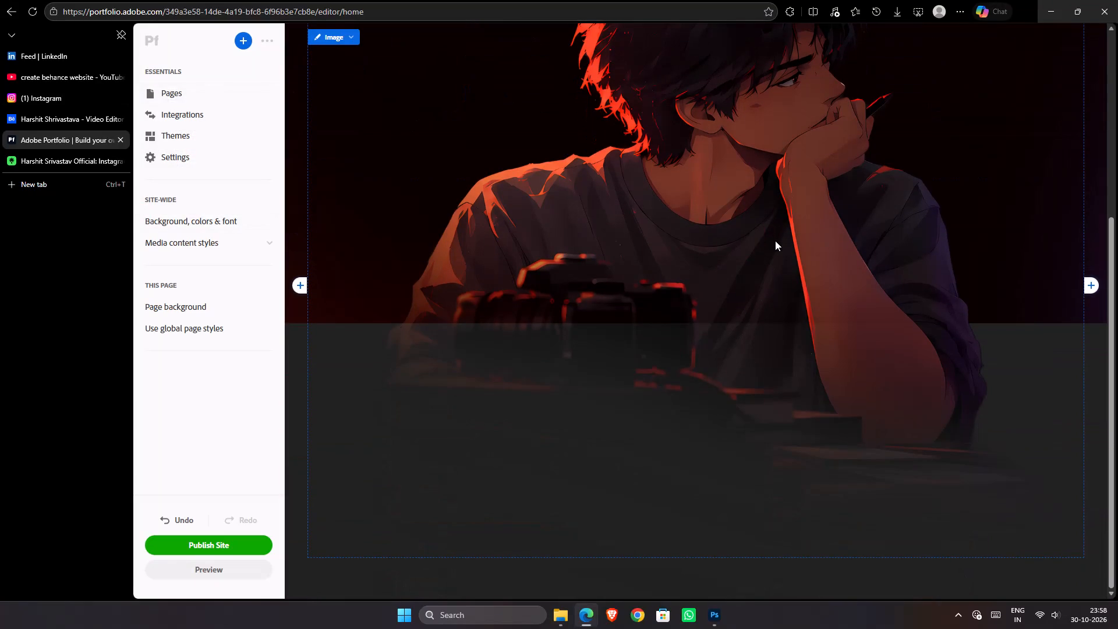
Set the width of the character image below the LESS GO!!! button to 64%.
{"action": "scroll", "coordinate": [775, 241], "scroll_direction": "down", "scroll_amount": 1}
{"action": "scroll", "coordinate": [775, 241], "scroll_direction": "up", "scroll_amount": 1}
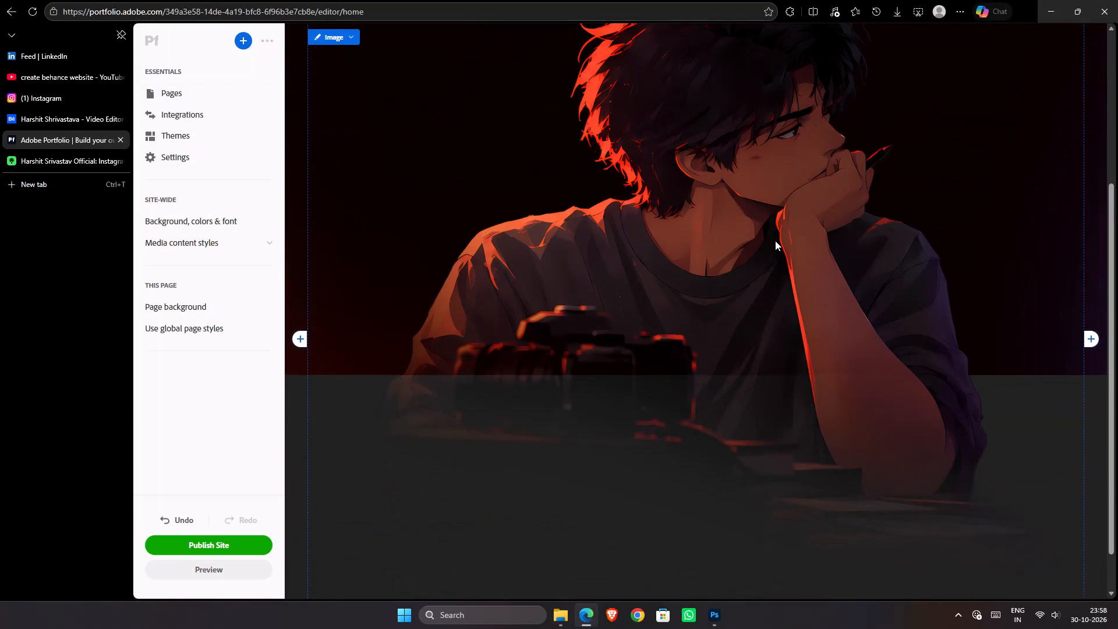
{"action": "scroll", "coordinate": [775, 241], "scroll_direction": "up", "scroll_amount": 3}
{"action": "left_click", "coordinate": [807, 323]}
{"action": "left_click_drag", "start_coordinate": [759, 381], "coordinate": [758, 370]}
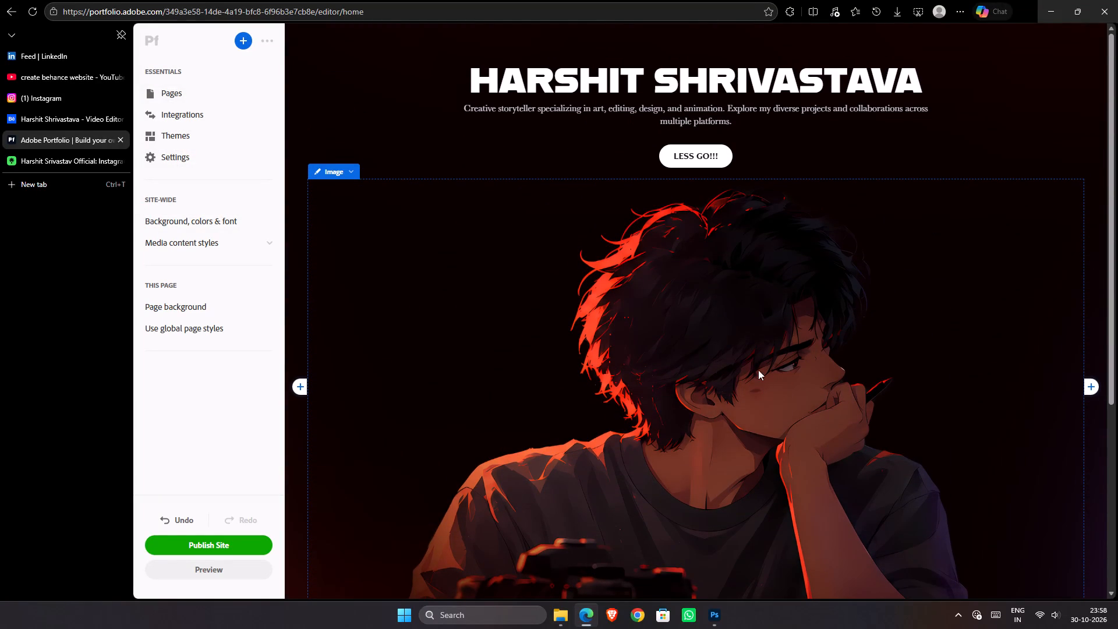
{"action": "left_click_drag", "start_coordinate": [758, 370], "coordinate": [753, 353]}
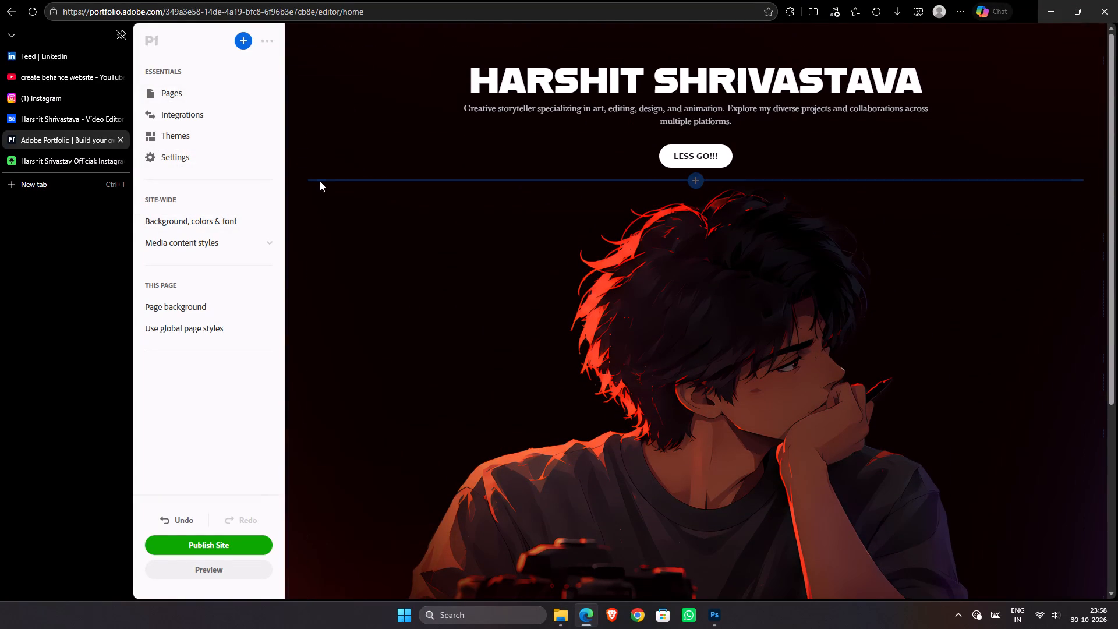
{"action": "left_click", "coordinate": [338, 173]}
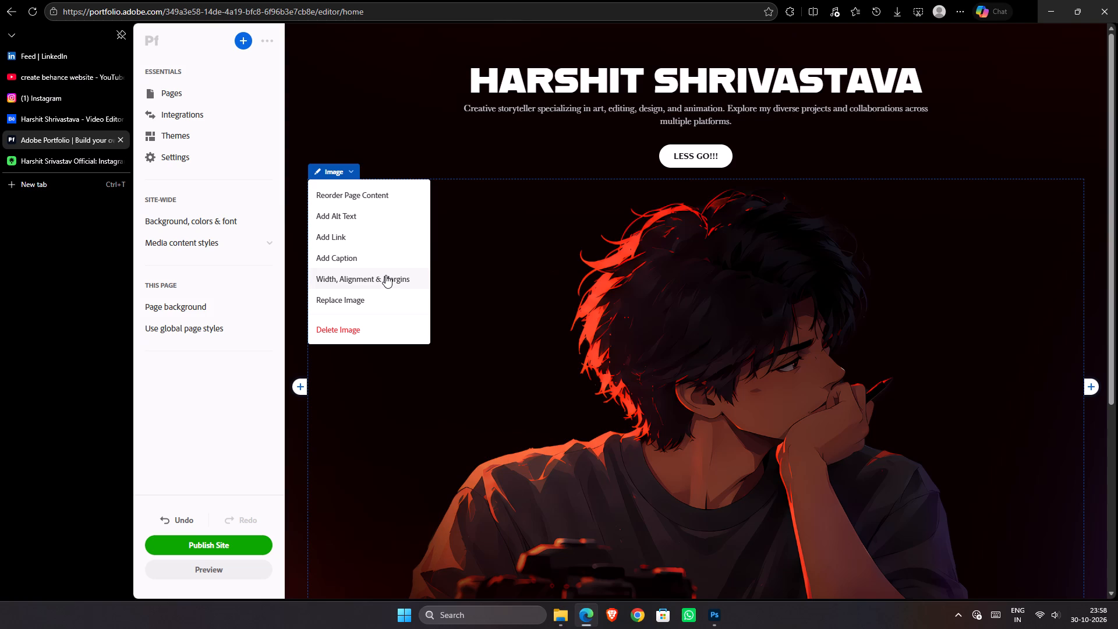
{"action": "left_click", "coordinate": [385, 277]}
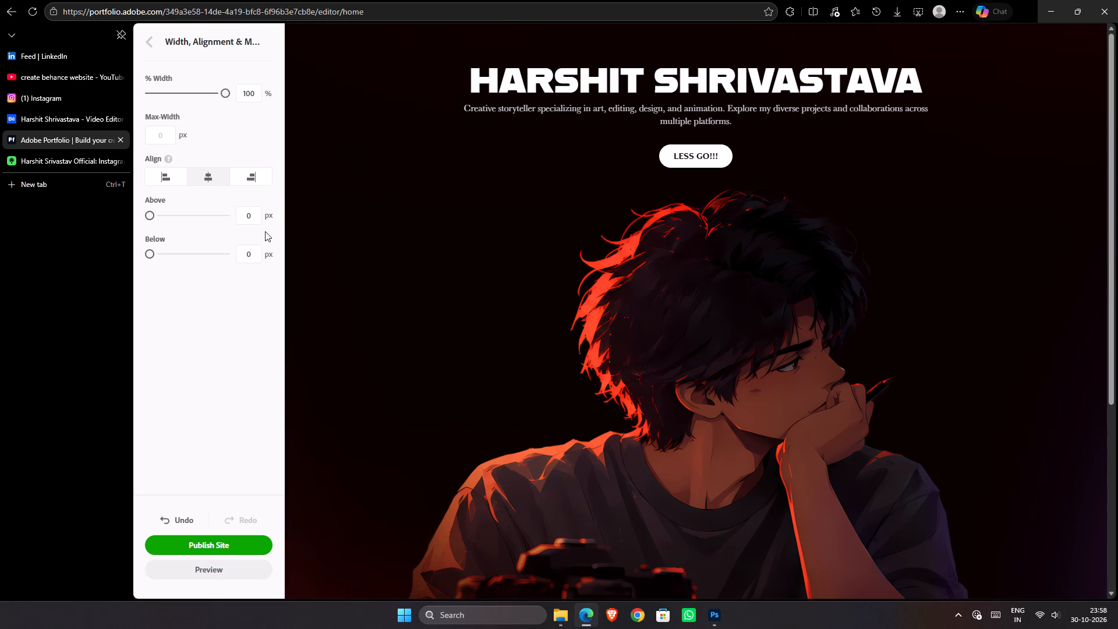
{"action": "left_click_drag", "start_coordinate": [222, 90], "coordinate": [180, 96]}
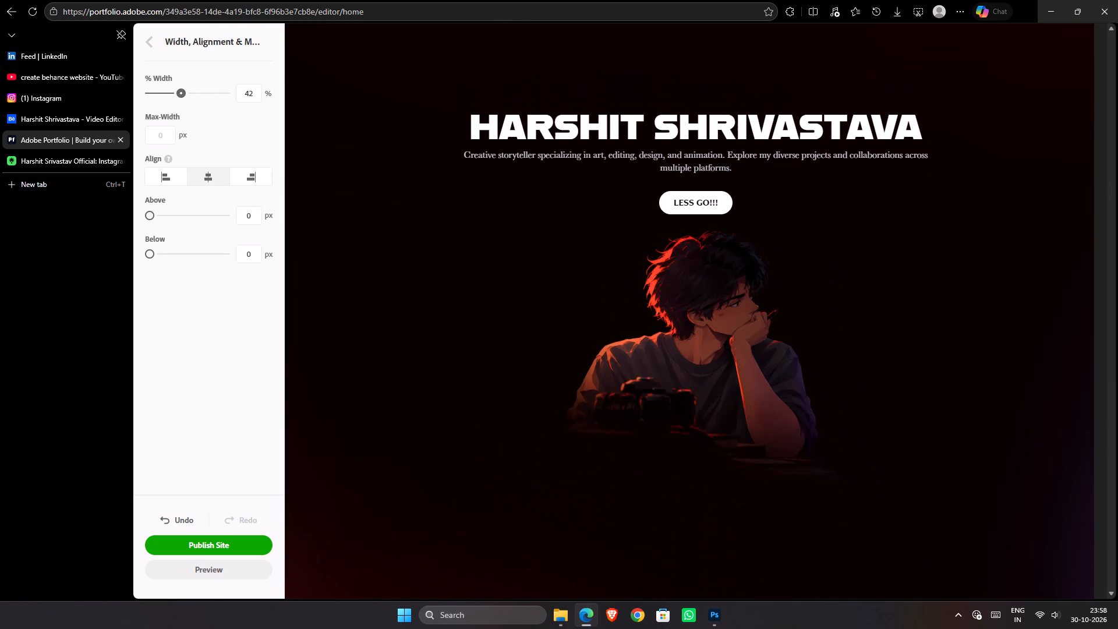
{"action": "left_click_drag", "start_coordinate": [180, 96], "coordinate": [197, 100]}
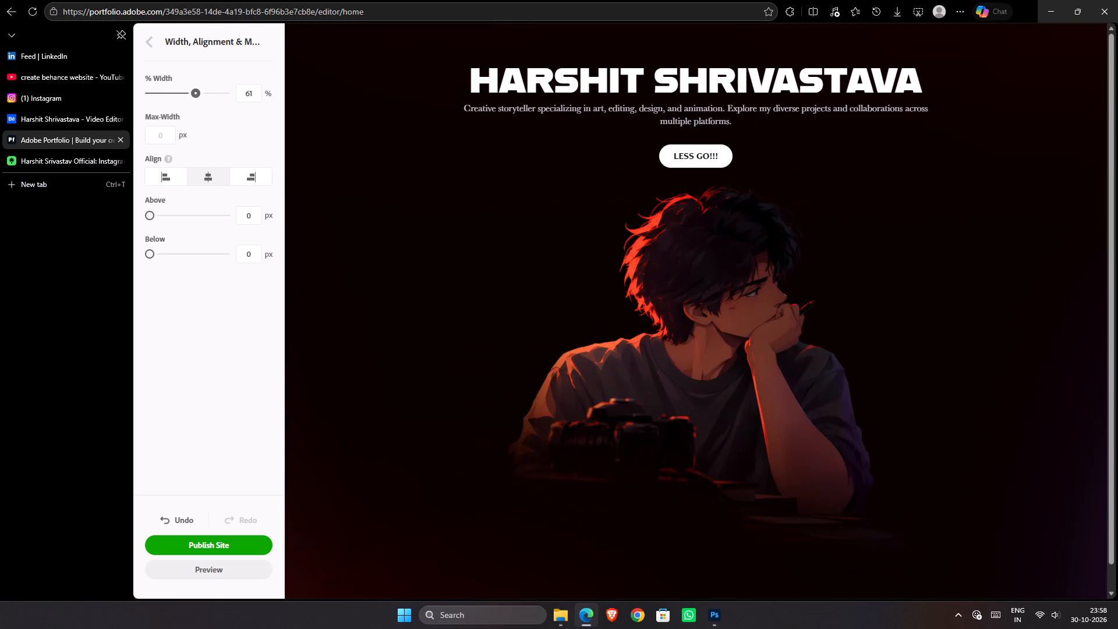
{"action": "left_click_drag", "start_coordinate": [197, 100], "coordinate": [199, 100]}
{"action": "left_click_drag", "start_coordinate": [681, 320], "coordinate": [637, 317]}
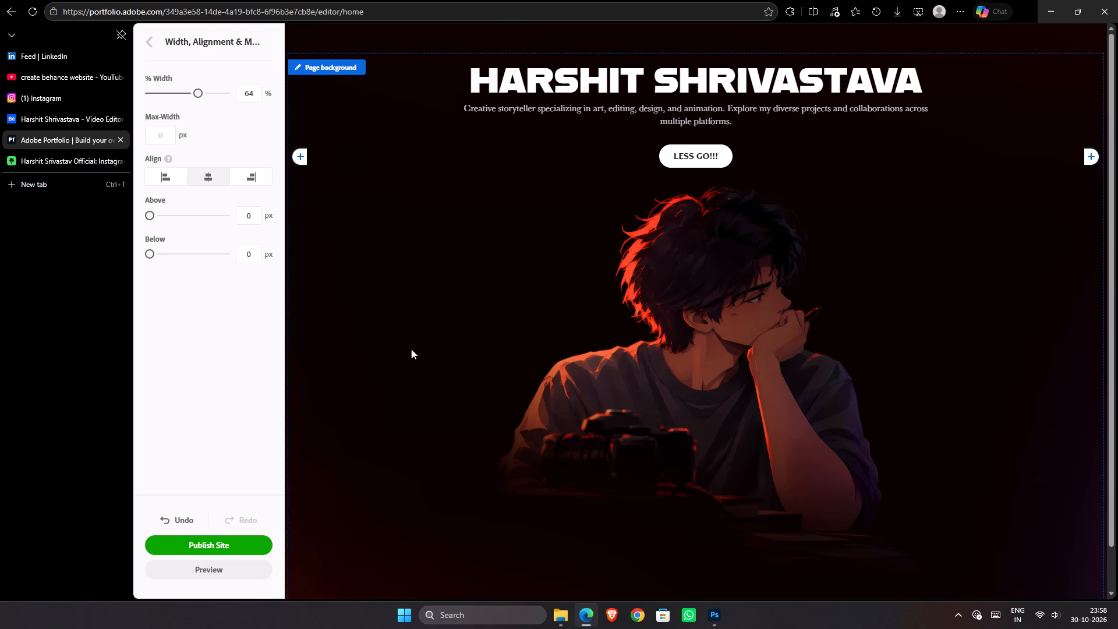
{"action": "scroll", "coordinate": [716, 416], "scroll_direction": "up", "scroll_amount": 4}
{"action": "scroll", "coordinate": [856, 451], "scroll_direction": "down", "scroll_amount": 3}
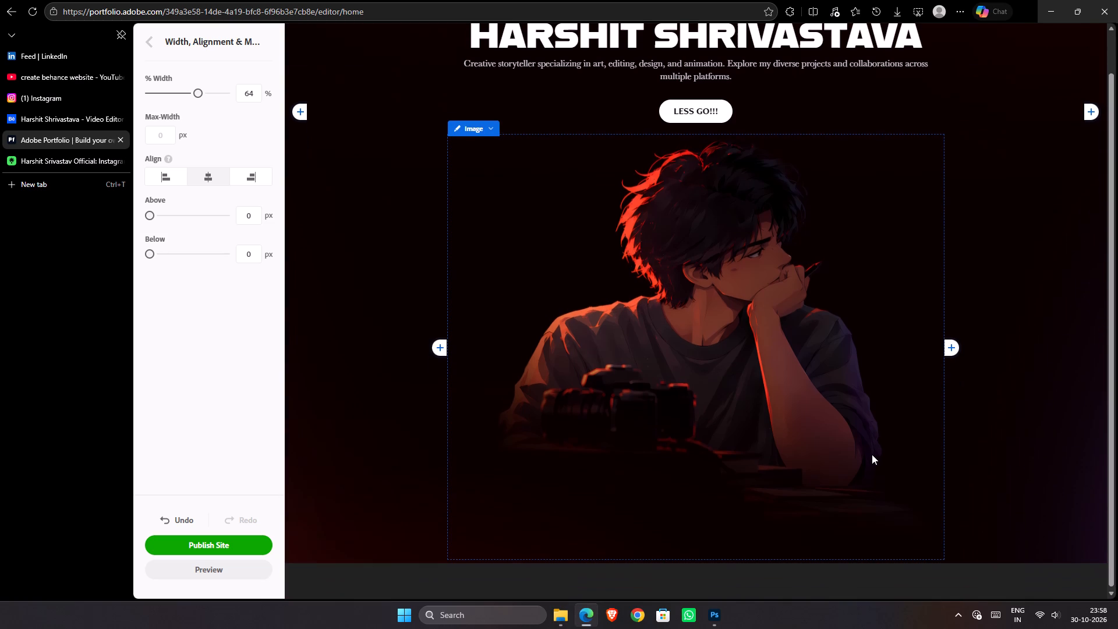
{"action": "scroll", "coordinate": [872, 454], "scroll_direction": "down", "scroll_amount": 3}
{"action": "scroll", "coordinate": [877, 447], "scroll_direction": "up", "scroll_amount": 6}
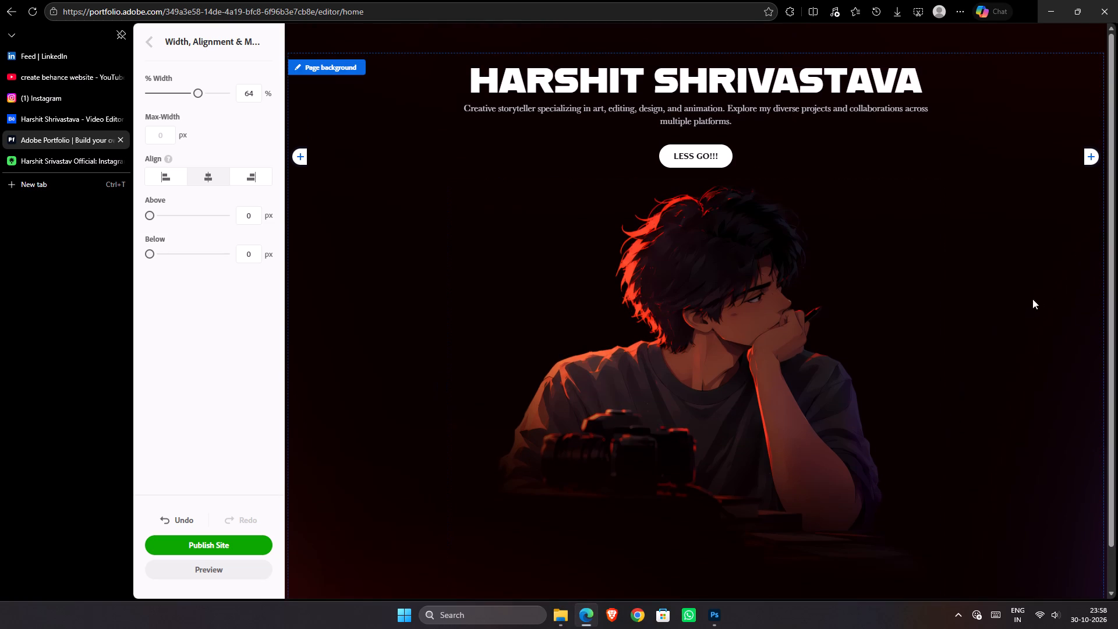
{"action": "scroll", "coordinate": [958, 234], "scroll_direction": "up", "scroll_amount": 6}
{"action": "left_click", "coordinate": [797, 109]}
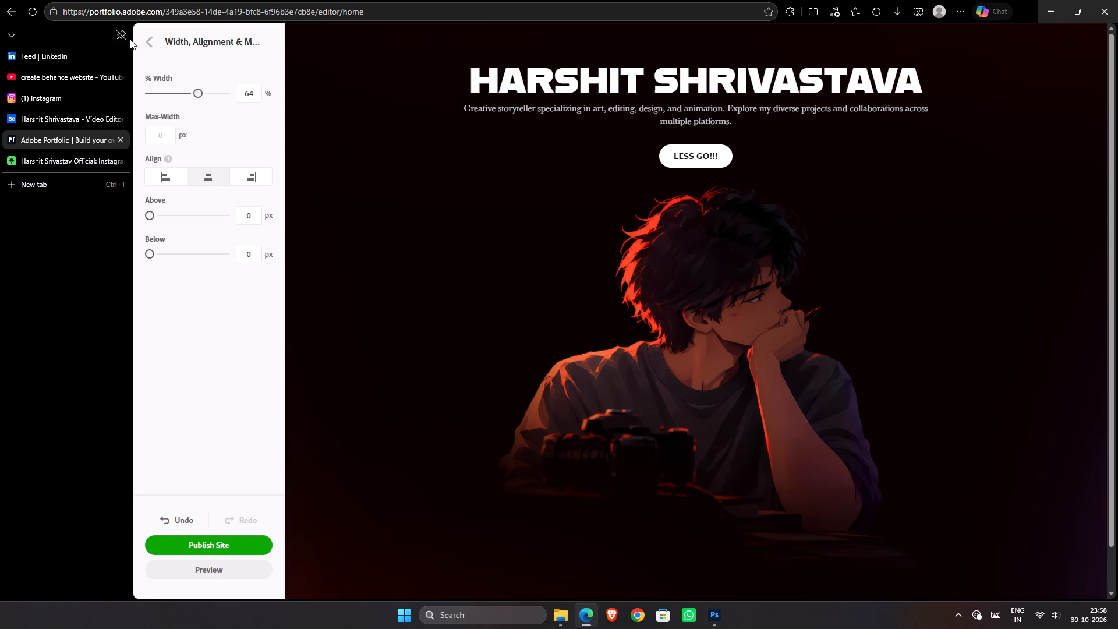
{"action": "left_click", "coordinate": [161, 43]}
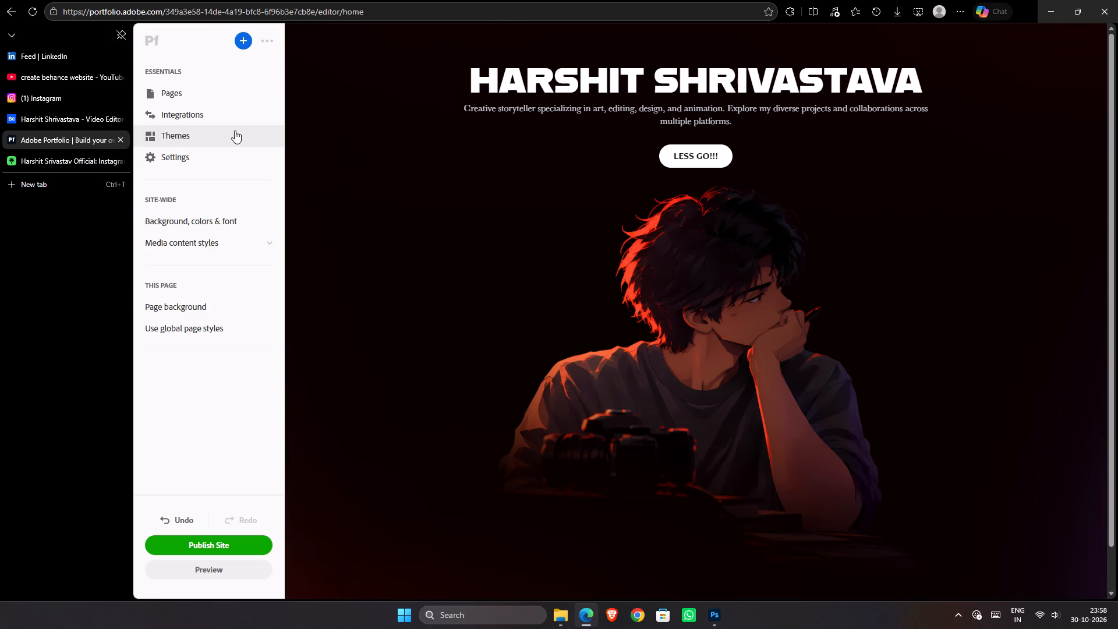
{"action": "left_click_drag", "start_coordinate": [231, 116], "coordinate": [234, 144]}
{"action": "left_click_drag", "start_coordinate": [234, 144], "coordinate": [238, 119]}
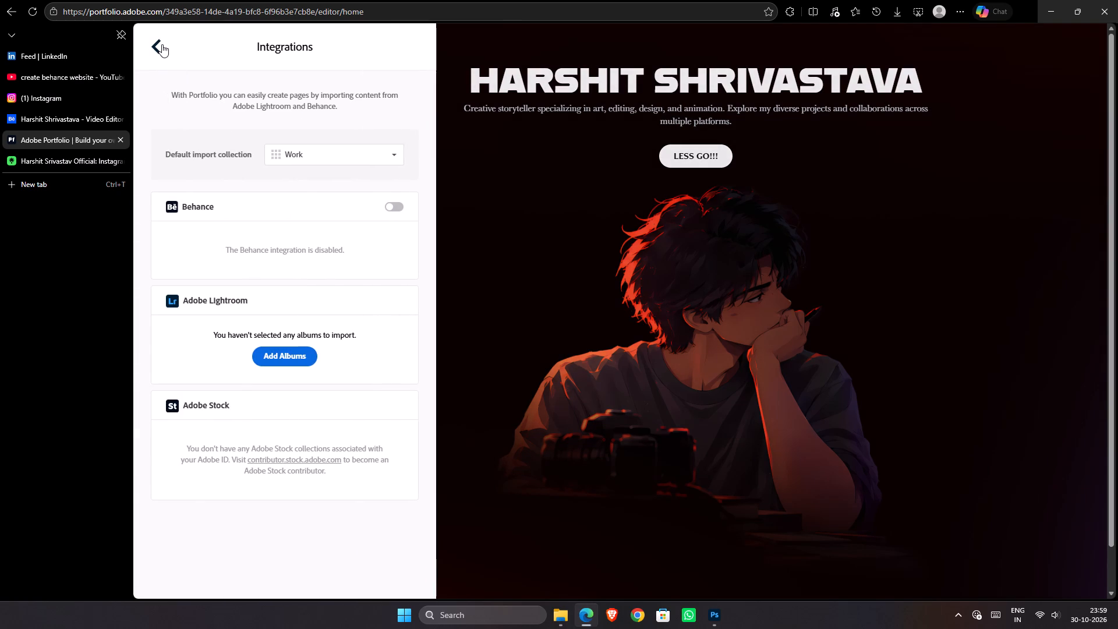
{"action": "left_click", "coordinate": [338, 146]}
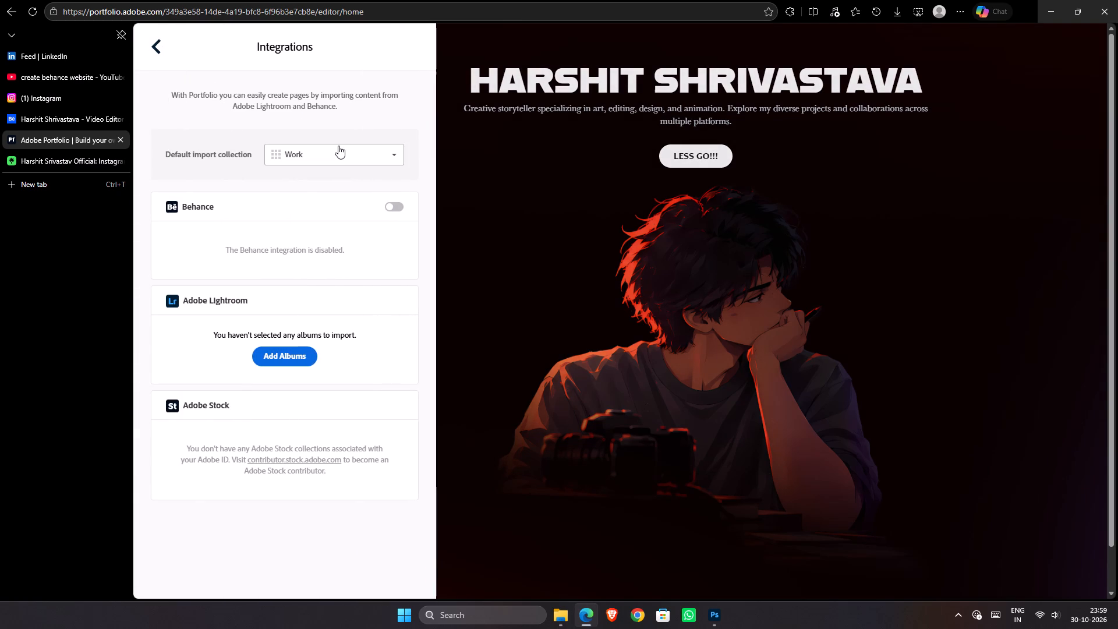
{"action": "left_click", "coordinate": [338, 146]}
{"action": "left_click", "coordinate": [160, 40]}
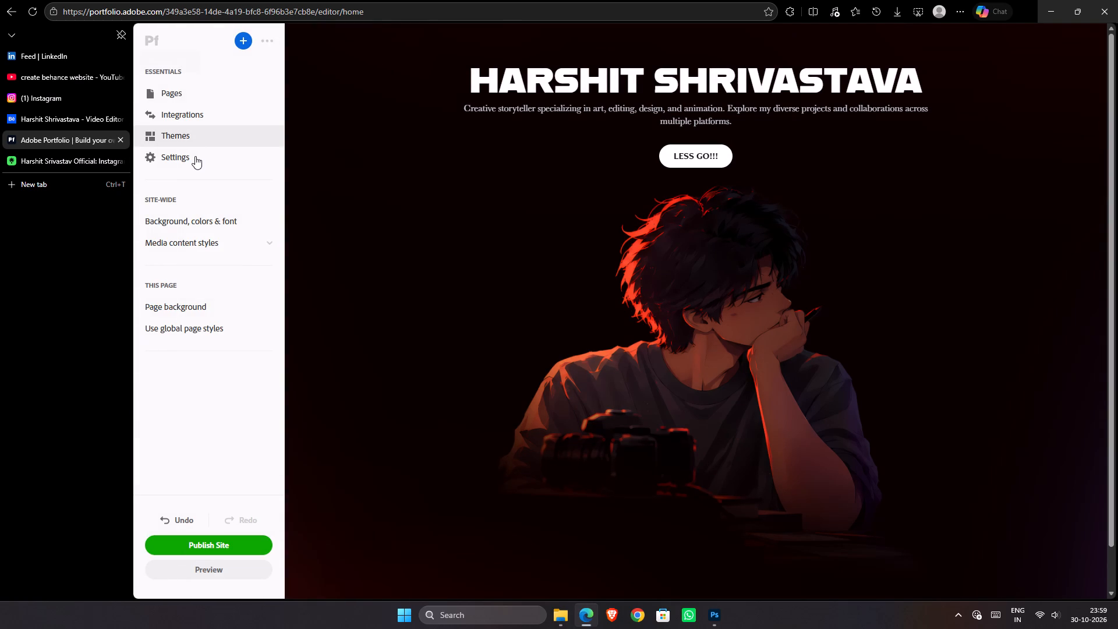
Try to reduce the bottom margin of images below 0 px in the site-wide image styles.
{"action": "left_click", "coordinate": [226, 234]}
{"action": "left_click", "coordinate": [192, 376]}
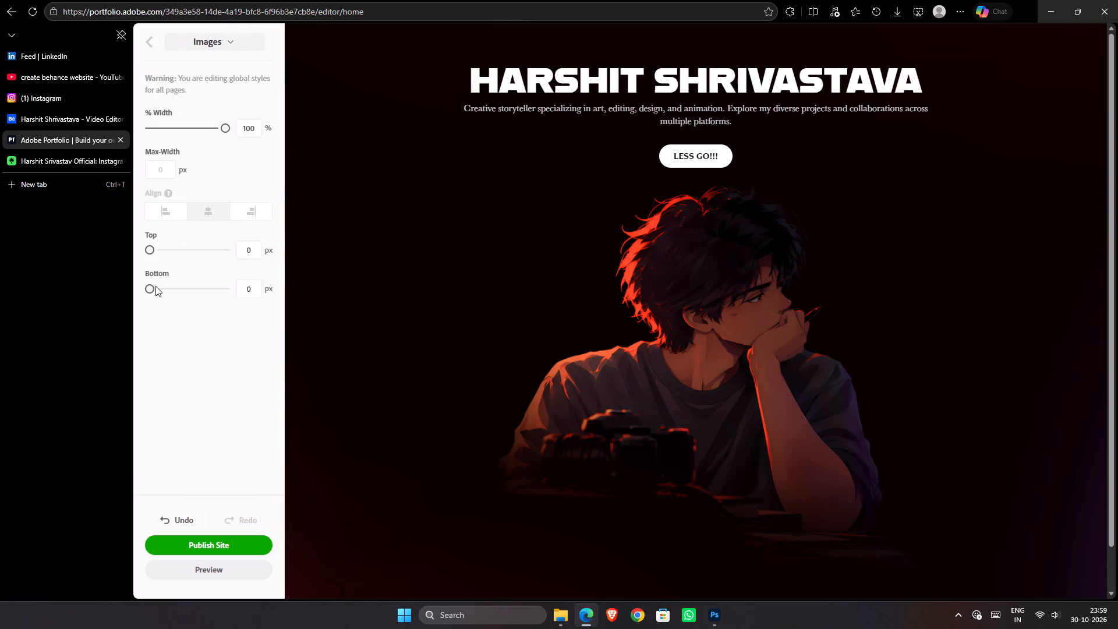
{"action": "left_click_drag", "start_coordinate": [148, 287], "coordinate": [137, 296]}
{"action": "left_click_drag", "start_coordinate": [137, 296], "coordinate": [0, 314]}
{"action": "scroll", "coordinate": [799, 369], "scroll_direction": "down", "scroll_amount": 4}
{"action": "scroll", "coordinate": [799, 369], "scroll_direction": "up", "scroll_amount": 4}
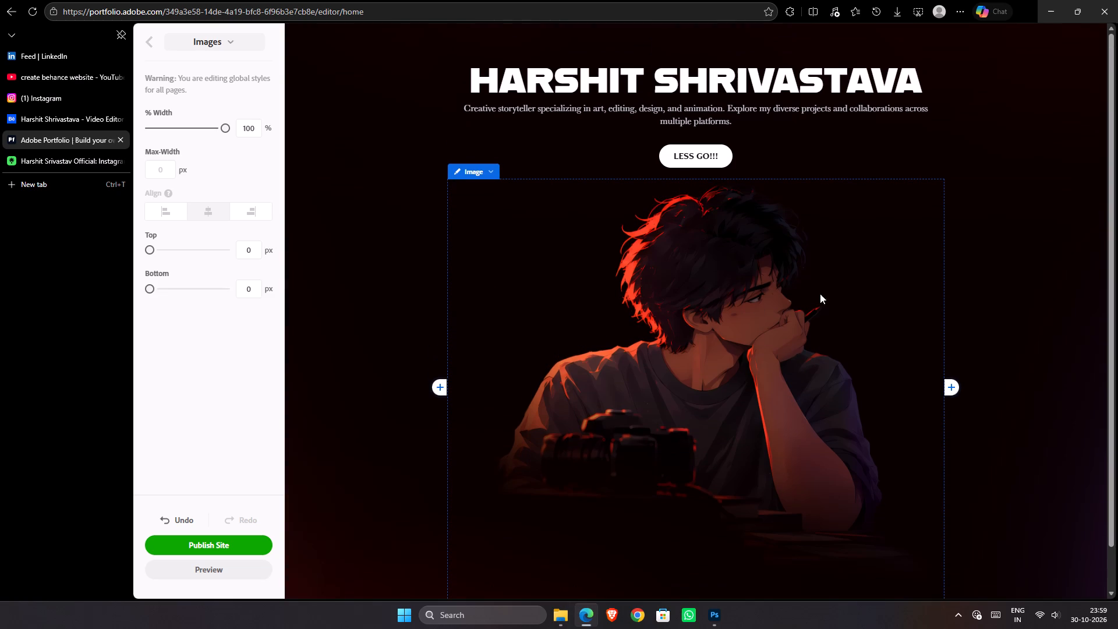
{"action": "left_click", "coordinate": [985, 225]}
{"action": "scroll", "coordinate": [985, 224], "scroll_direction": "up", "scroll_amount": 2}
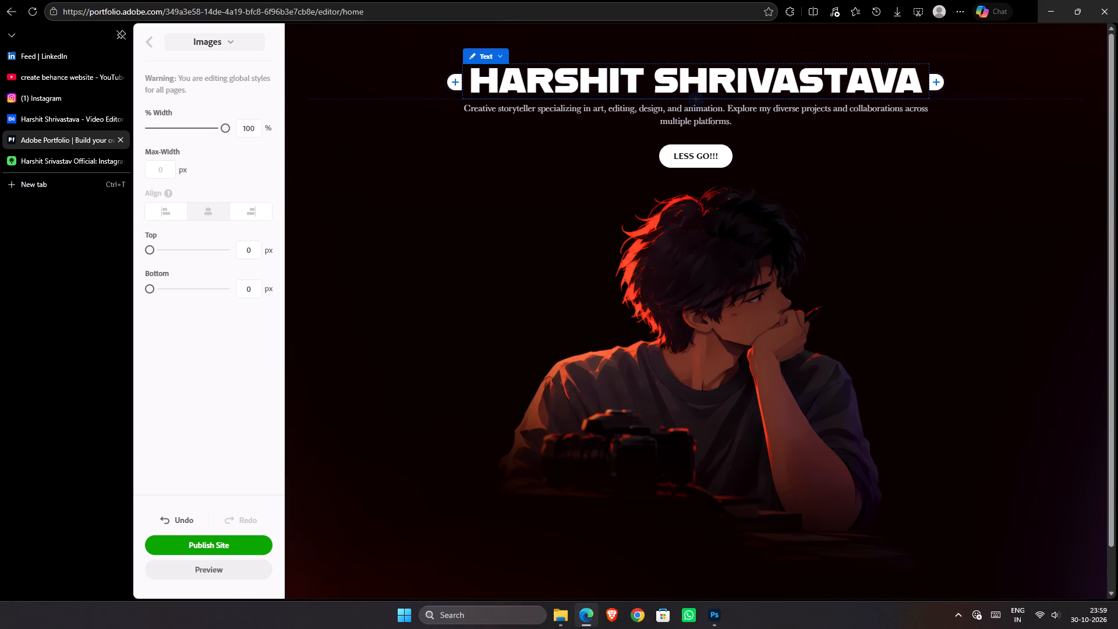
Reorder the page content so the character image comes first, above the name heading, and save the new order.
{"action": "left_click", "coordinate": [487, 50]}
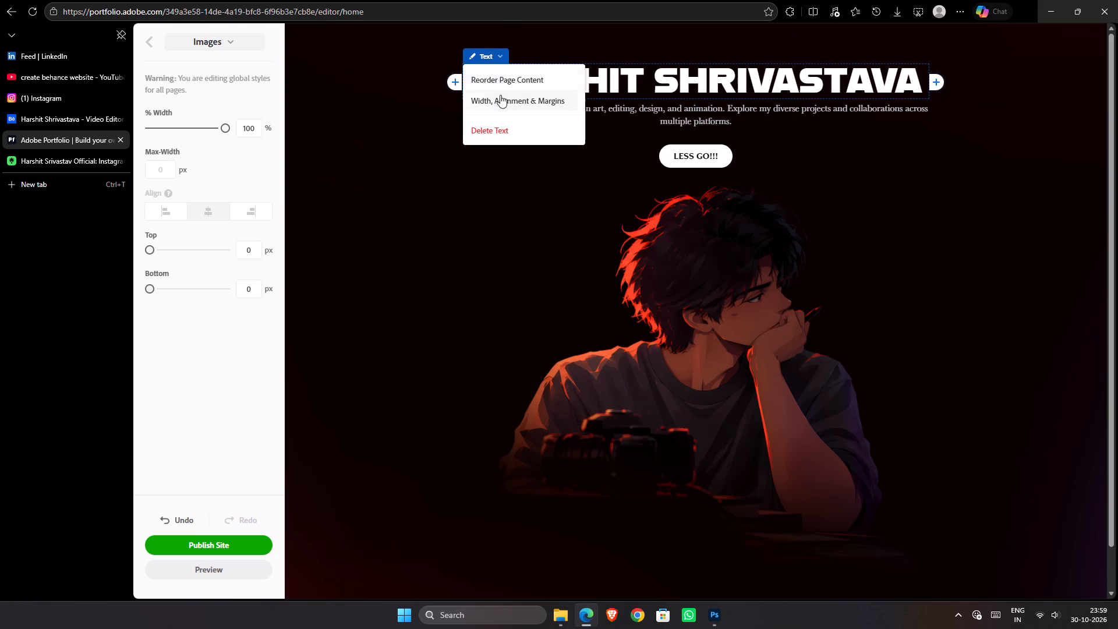
{"action": "left_click", "coordinate": [526, 79]}
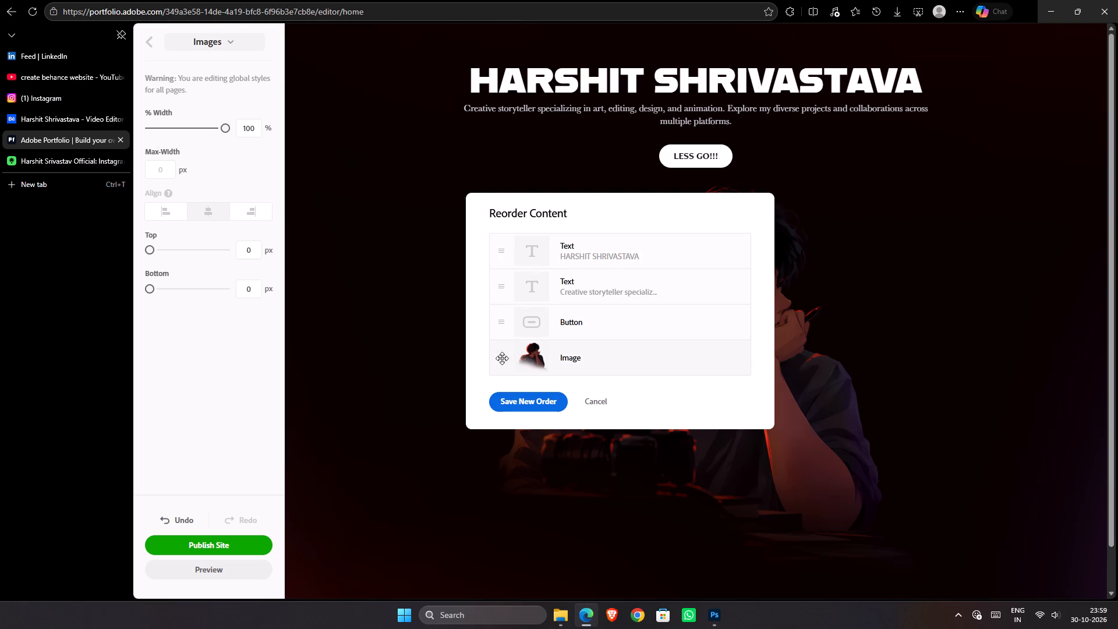
{"action": "left_click_drag", "start_coordinate": [502, 358], "coordinate": [504, 246]}
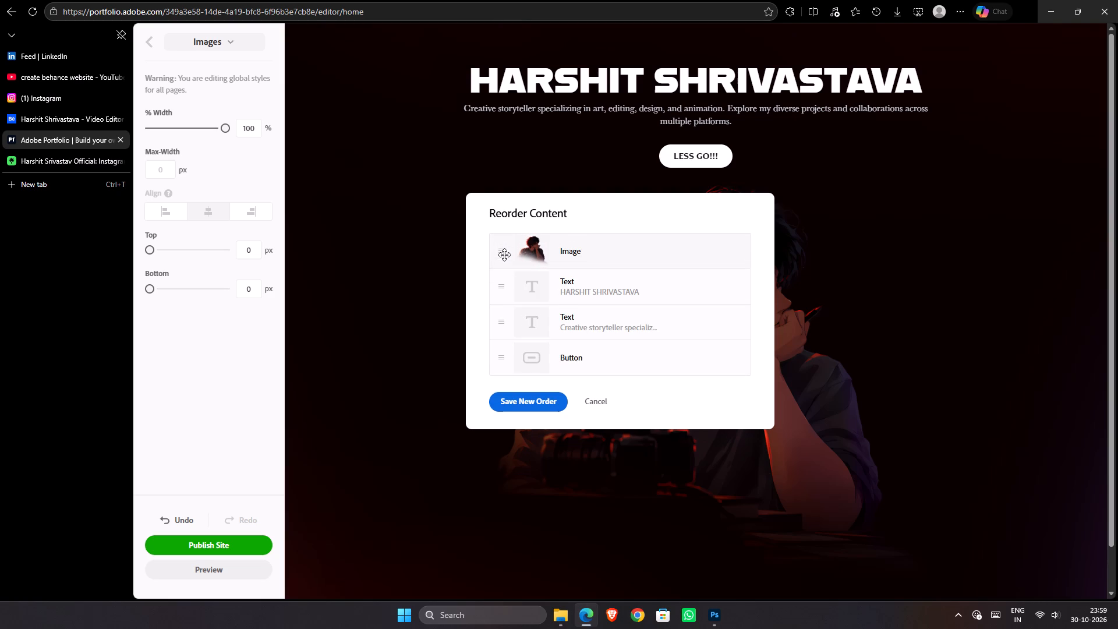
{"action": "left_click", "coordinate": [550, 401]}
{"action": "scroll", "coordinate": [649, 362], "scroll_direction": "down", "scroll_amount": 2}
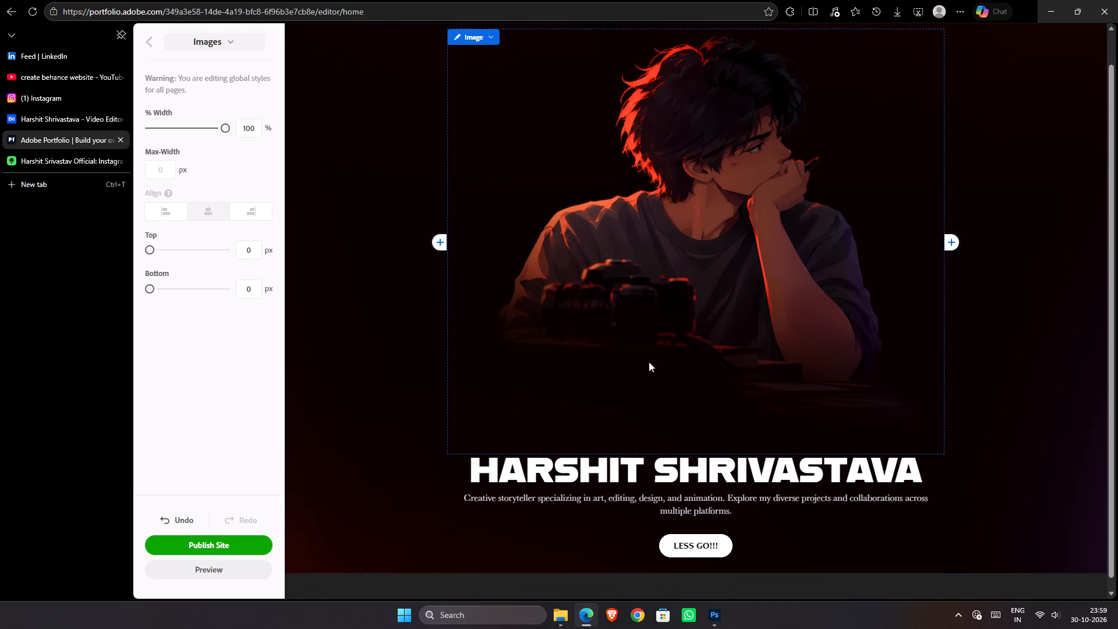
{"action": "scroll", "coordinate": [649, 362], "scroll_direction": "down", "scroll_amount": 1}
{"action": "scroll", "coordinate": [660, 353], "scroll_direction": "up", "scroll_amount": 2}
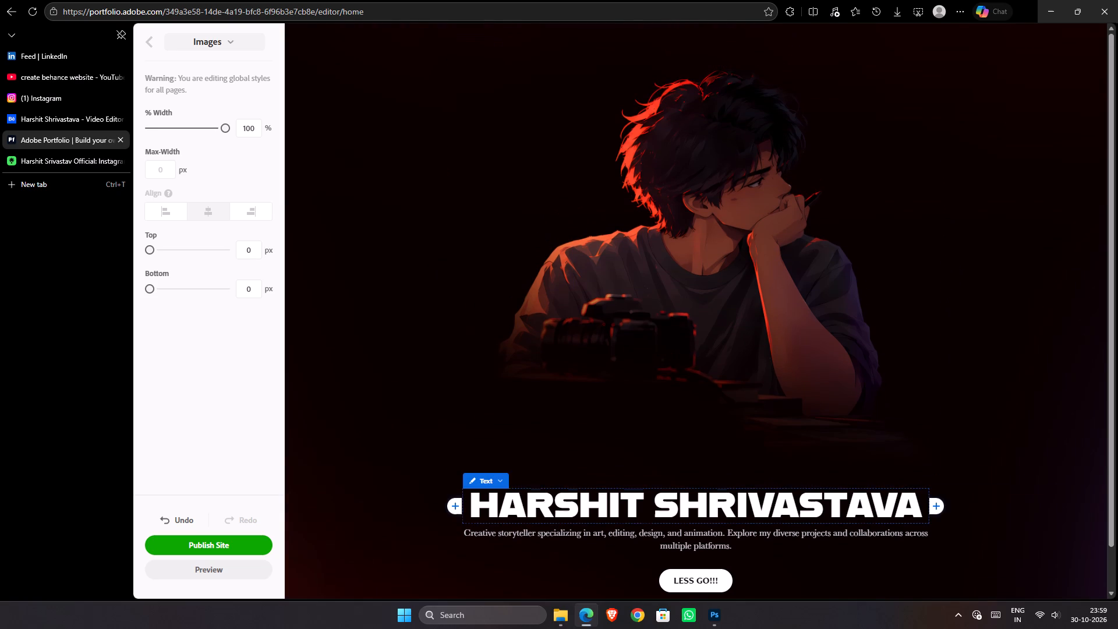
Insert the image Ornate Rajasthani Elephant in Profile.png from the Downloads folder beside the name heading, on its right side.
{"action": "left_click", "coordinate": [704, 487]}
{"action": "left_click", "coordinate": [670, 503]}
{"action": "left_click", "coordinate": [933, 507]}
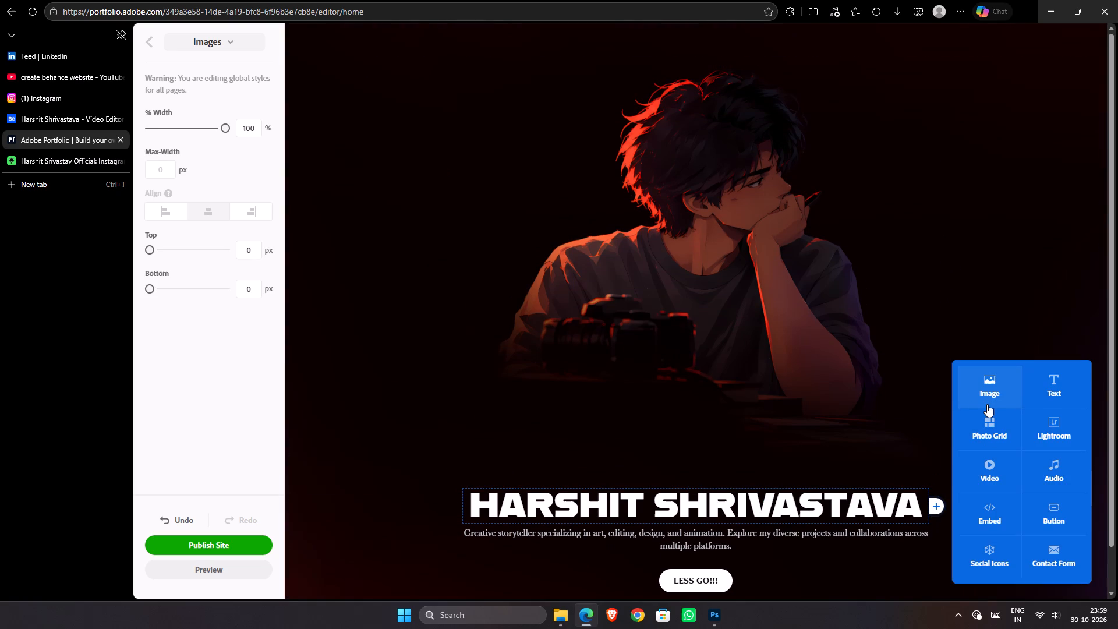
{"action": "left_click", "coordinate": [987, 404]}
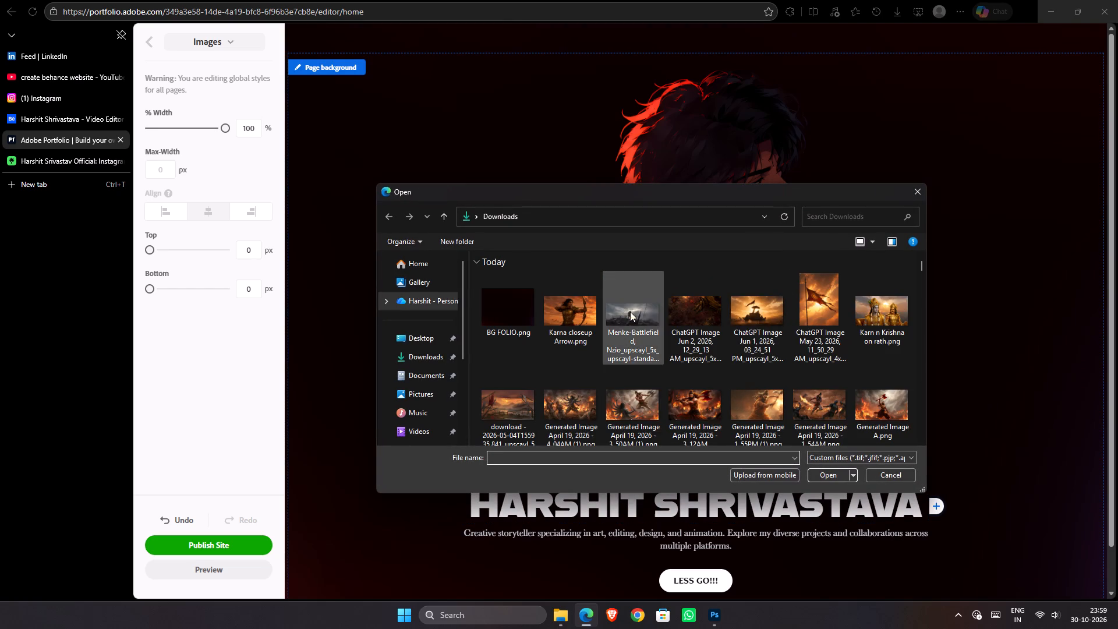
{"action": "scroll", "coordinate": [707, 425], "scroll_direction": "down", "scroll_amount": 1}
{"action": "scroll", "coordinate": [709, 424], "scroll_direction": "up", "scroll_amount": 1}
{"action": "scroll", "coordinate": [709, 423], "scroll_direction": "down", "scroll_amount": 2}
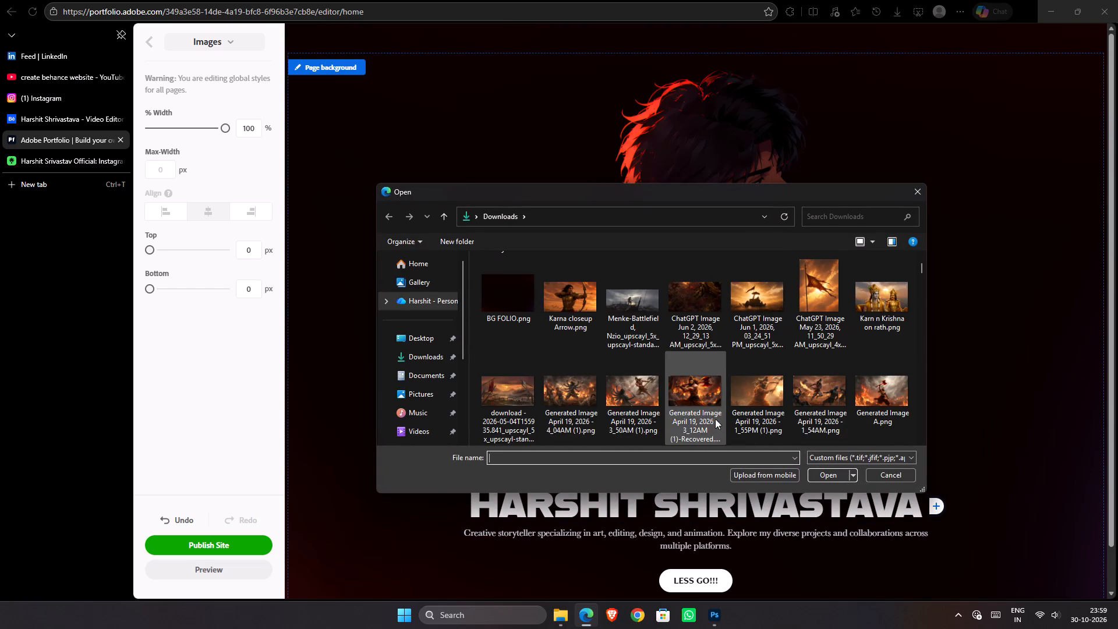
{"action": "scroll", "coordinate": [715, 419], "scroll_direction": "down", "scroll_amount": 9}
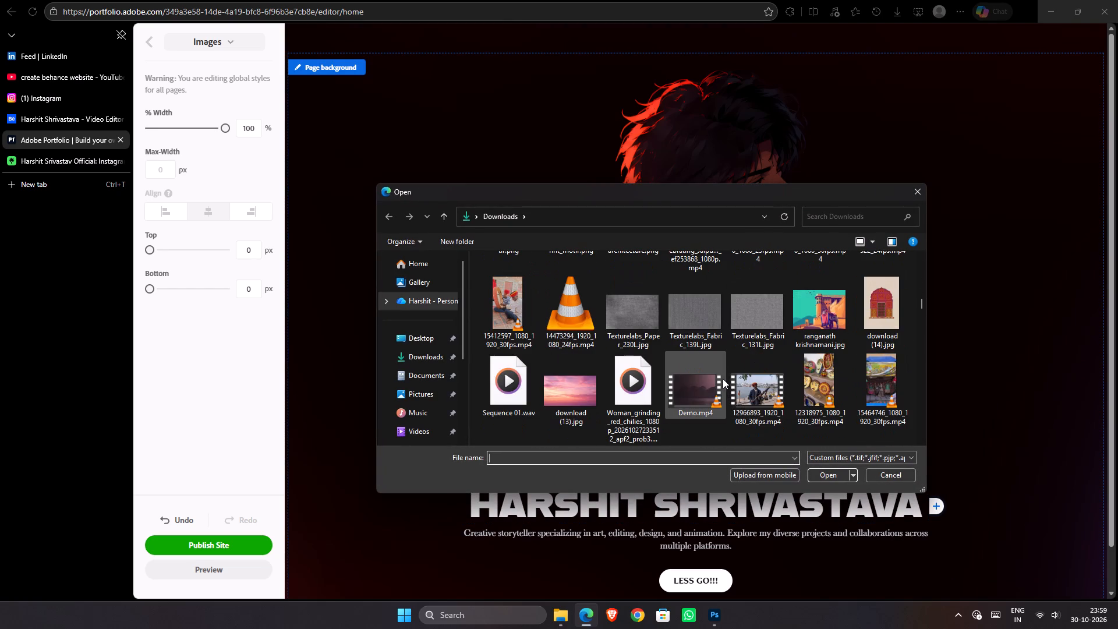
{"action": "scroll", "coordinate": [726, 377], "scroll_direction": "up", "scroll_amount": 4}
{"action": "left_click", "coordinate": [643, 301]}
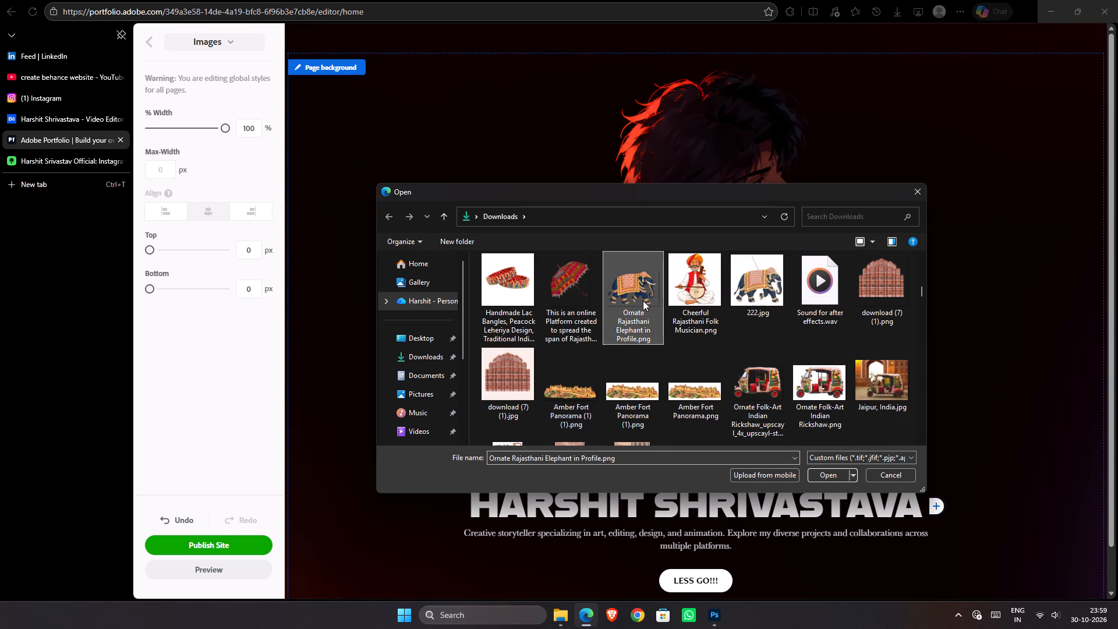
{"action": "left_click", "coordinate": [643, 301]}
{"action": "double_click", "coordinate": [643, 301]}
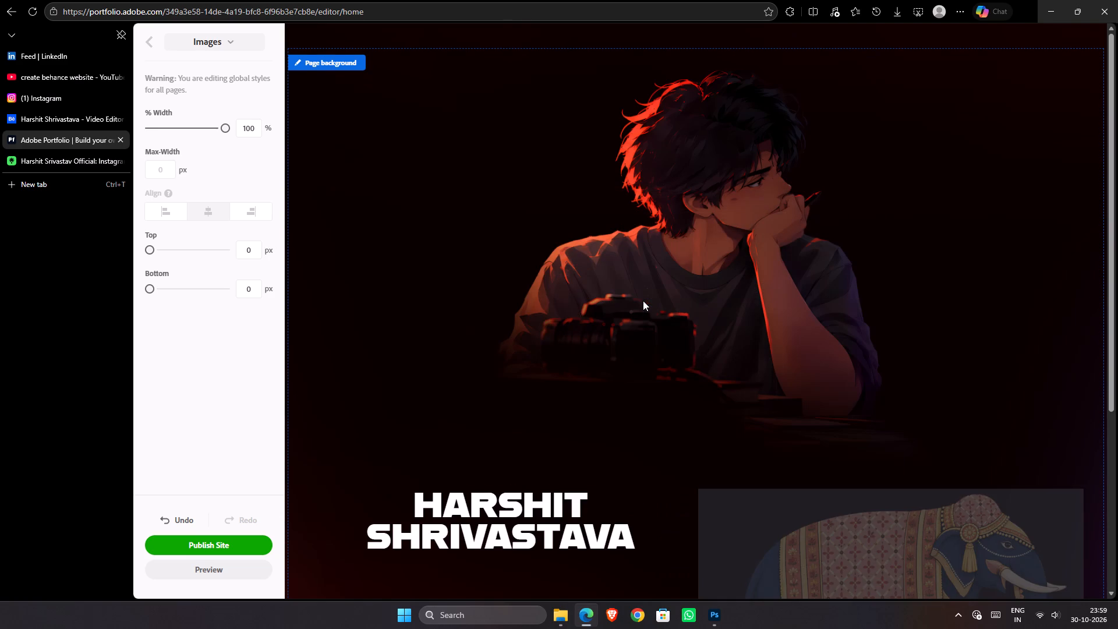
{"action": "scroll", "coordinate": [643, 301], "scroll_direction": "down", "scroll_amount": 3}
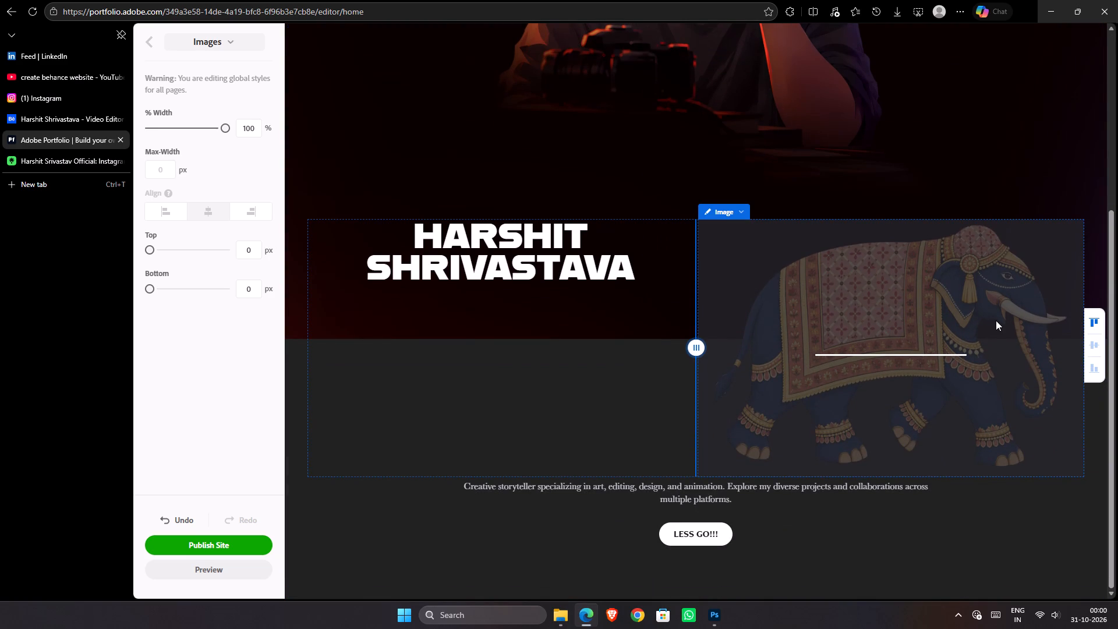
{"action": "scroll", "coordinate": [843, 329], "scroll_direction": "up", "scroll_amount": 1}
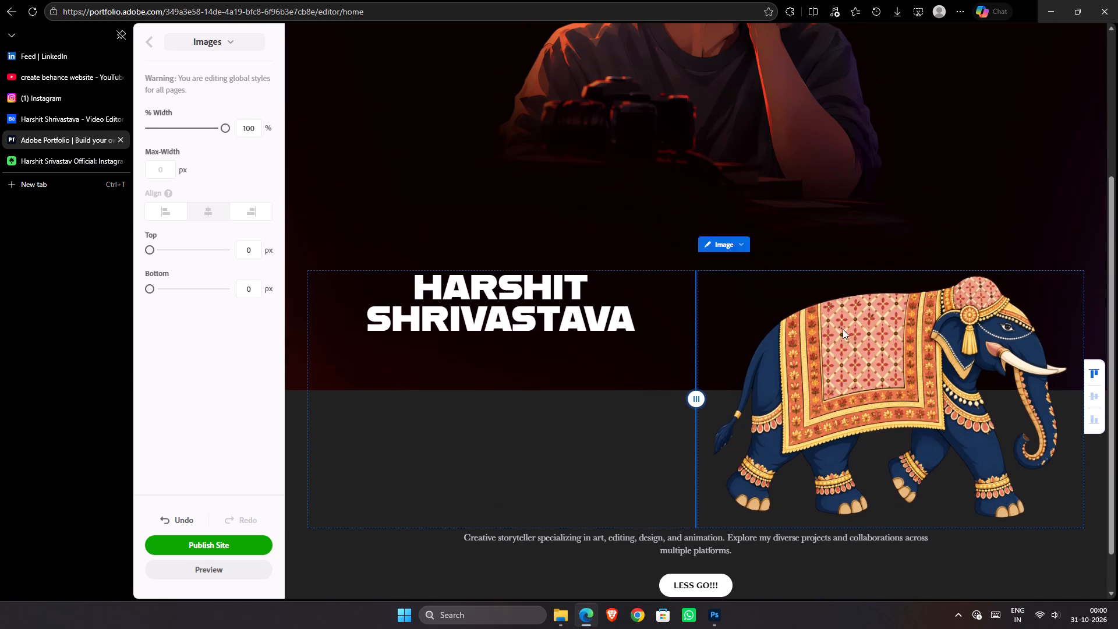
Delete the elephant image beside the name heading and check the resulting page layout.
{"action": "scroll", "coordinate": [832, 522], "scroll_direction": "down", "scroll_amount": 1}
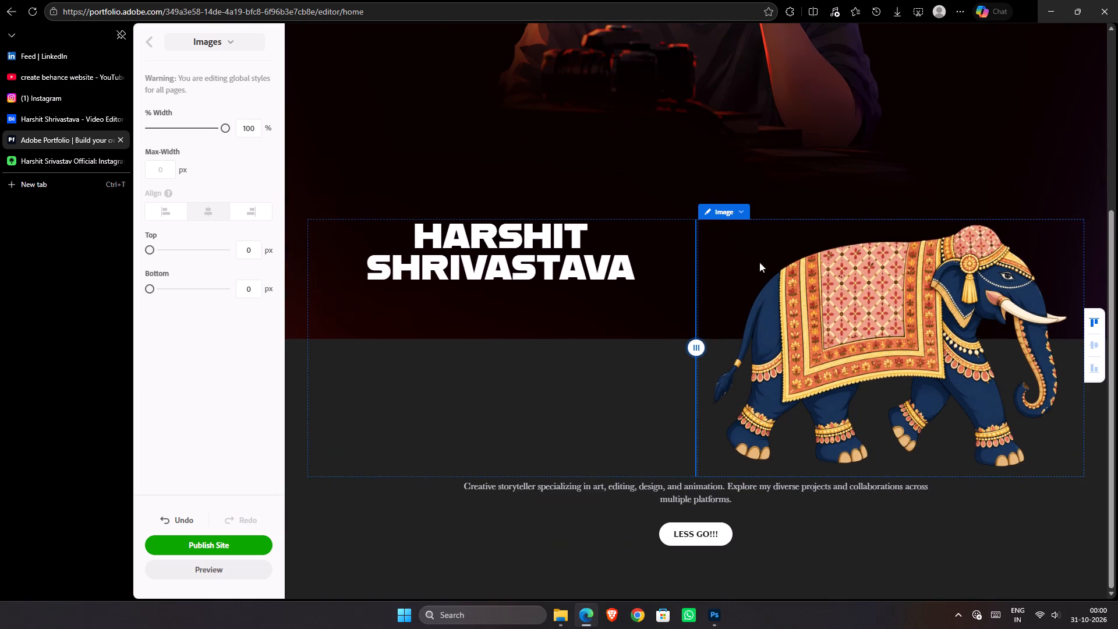
{"action": "left_click", "coordinate": [741, 216]}
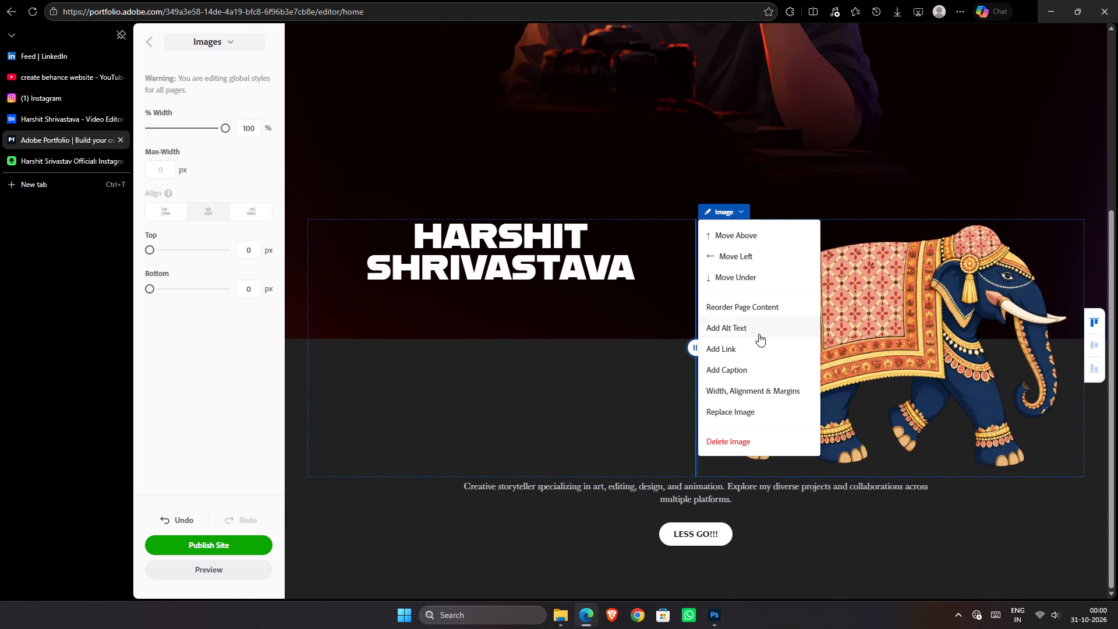
{"action": "left_click", "coordinate": [753, 440]}
{"action": "scroll", "coordinate": [753, 426], "scroll_direction": "down", "scroll_amount": 2}
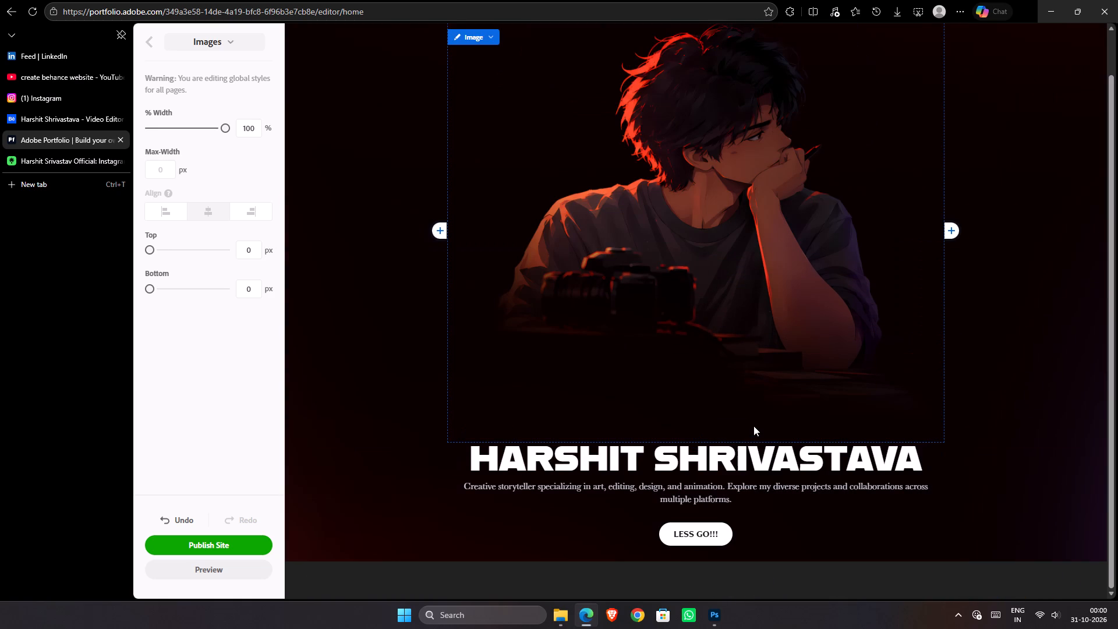
{"action": "scroll", "coordinate": [753, 426], "scroll_direction": "up", "scroll_amount": 1}
{"action": "scroll", "coordinate": [753, 426], "scroll_direction": "down", "scroll_amount": 1}
{"action": "scroll", "coordinate": [753, 426], "scroll_direction": "up", "scroll_amount": 3}
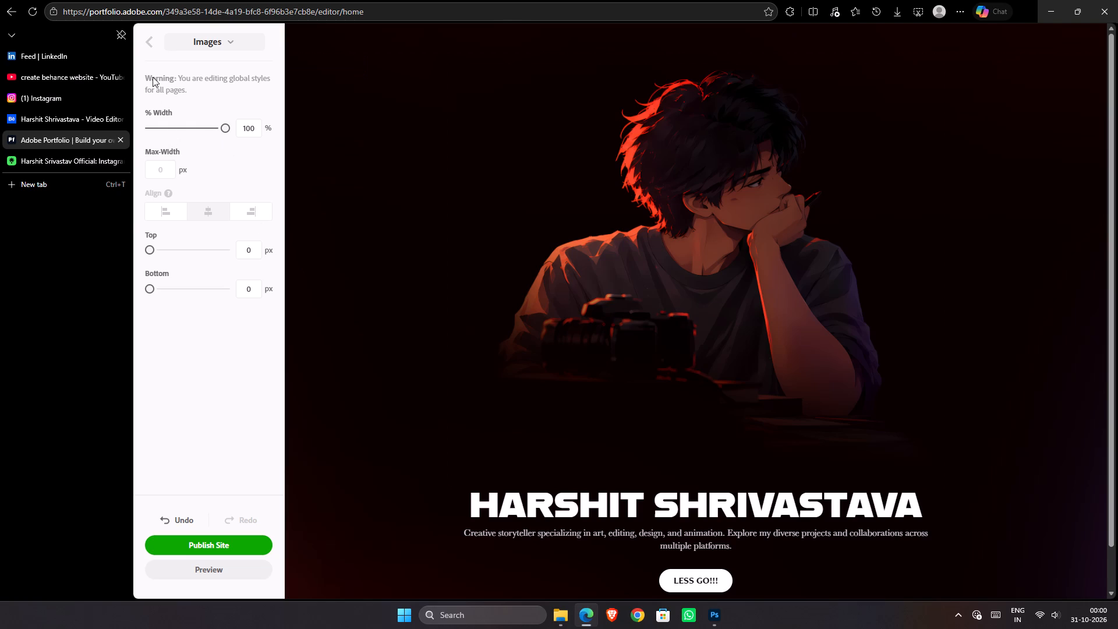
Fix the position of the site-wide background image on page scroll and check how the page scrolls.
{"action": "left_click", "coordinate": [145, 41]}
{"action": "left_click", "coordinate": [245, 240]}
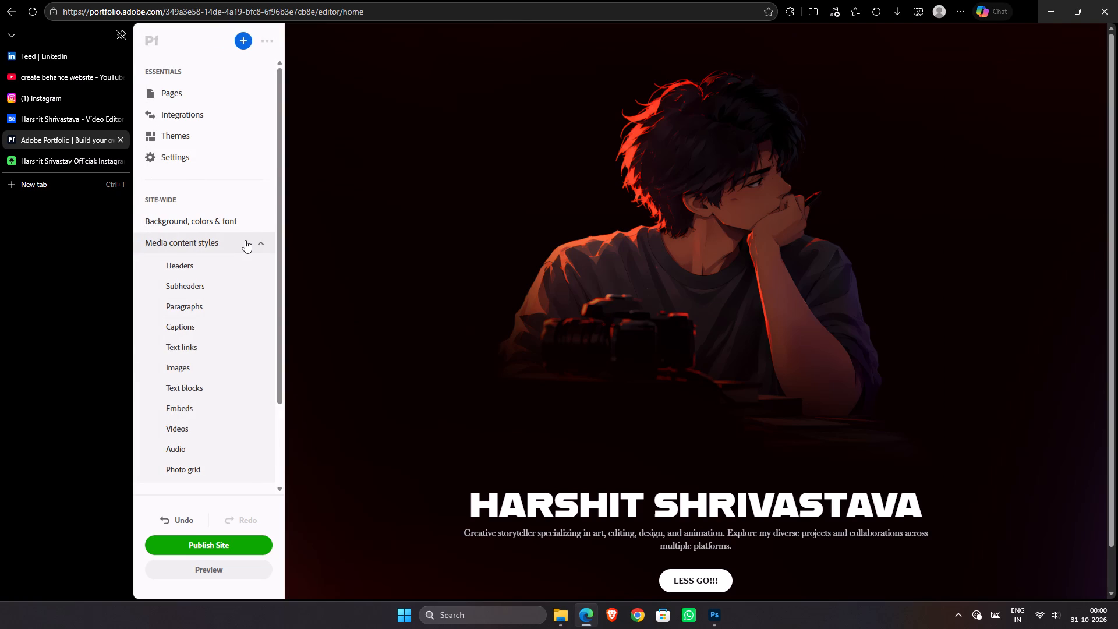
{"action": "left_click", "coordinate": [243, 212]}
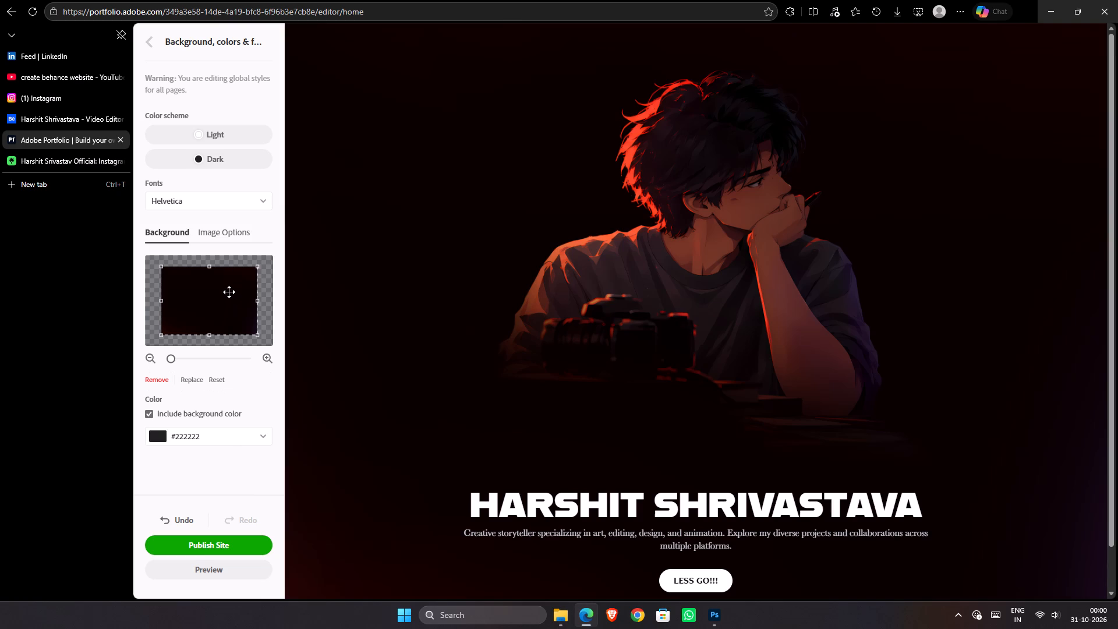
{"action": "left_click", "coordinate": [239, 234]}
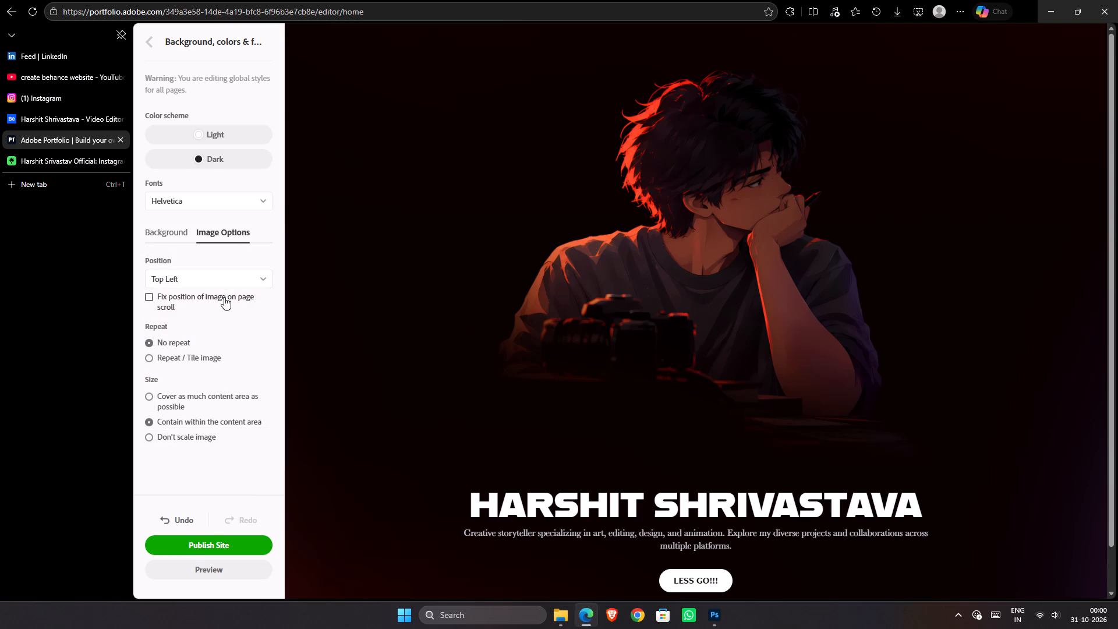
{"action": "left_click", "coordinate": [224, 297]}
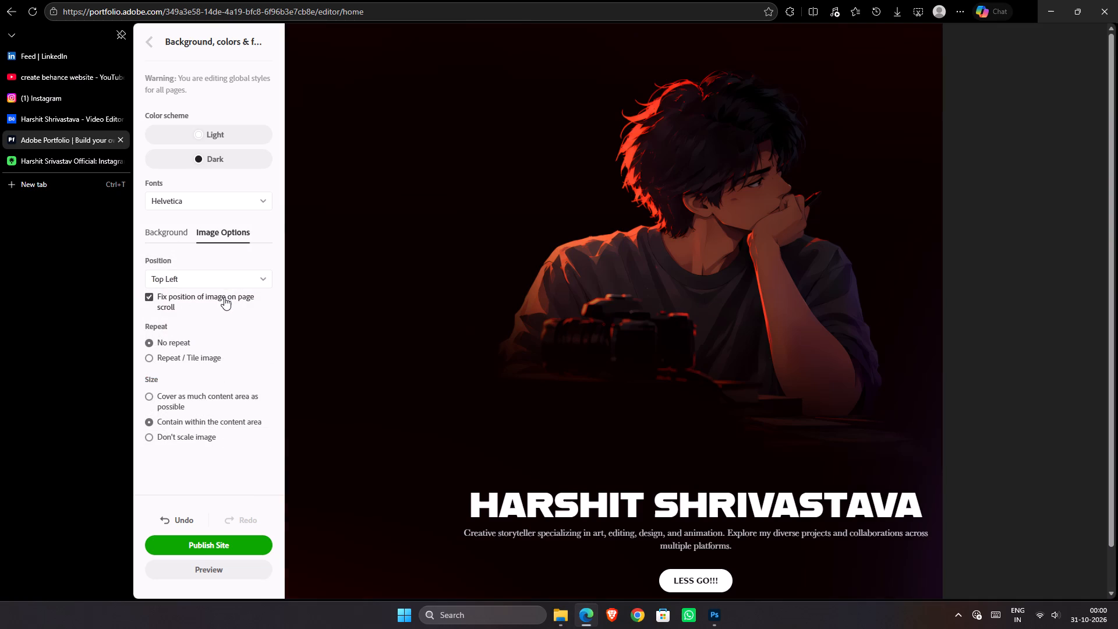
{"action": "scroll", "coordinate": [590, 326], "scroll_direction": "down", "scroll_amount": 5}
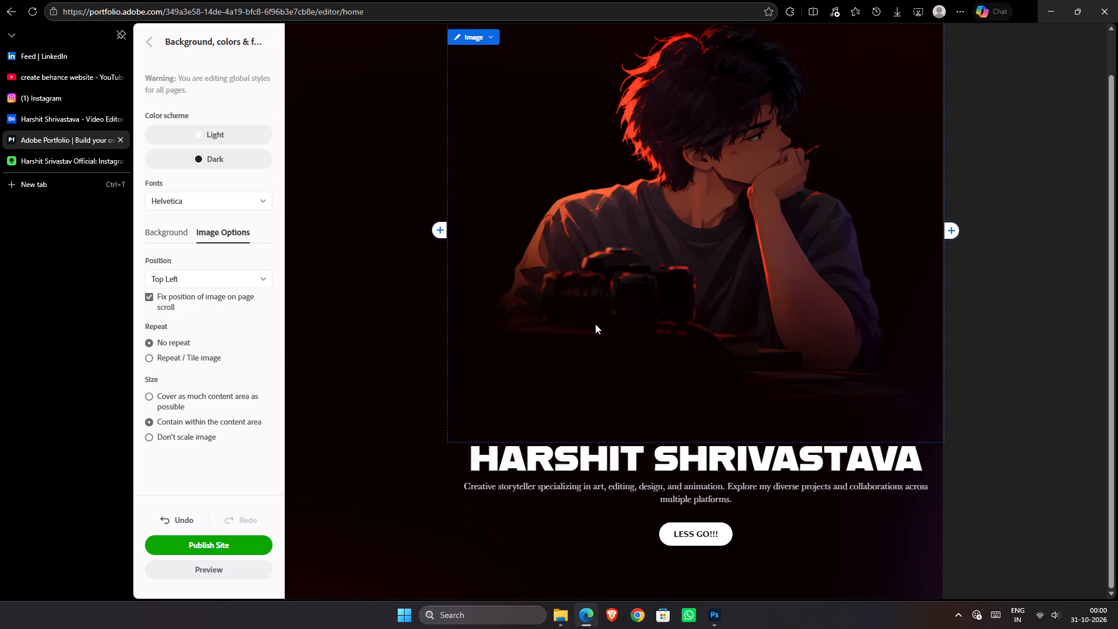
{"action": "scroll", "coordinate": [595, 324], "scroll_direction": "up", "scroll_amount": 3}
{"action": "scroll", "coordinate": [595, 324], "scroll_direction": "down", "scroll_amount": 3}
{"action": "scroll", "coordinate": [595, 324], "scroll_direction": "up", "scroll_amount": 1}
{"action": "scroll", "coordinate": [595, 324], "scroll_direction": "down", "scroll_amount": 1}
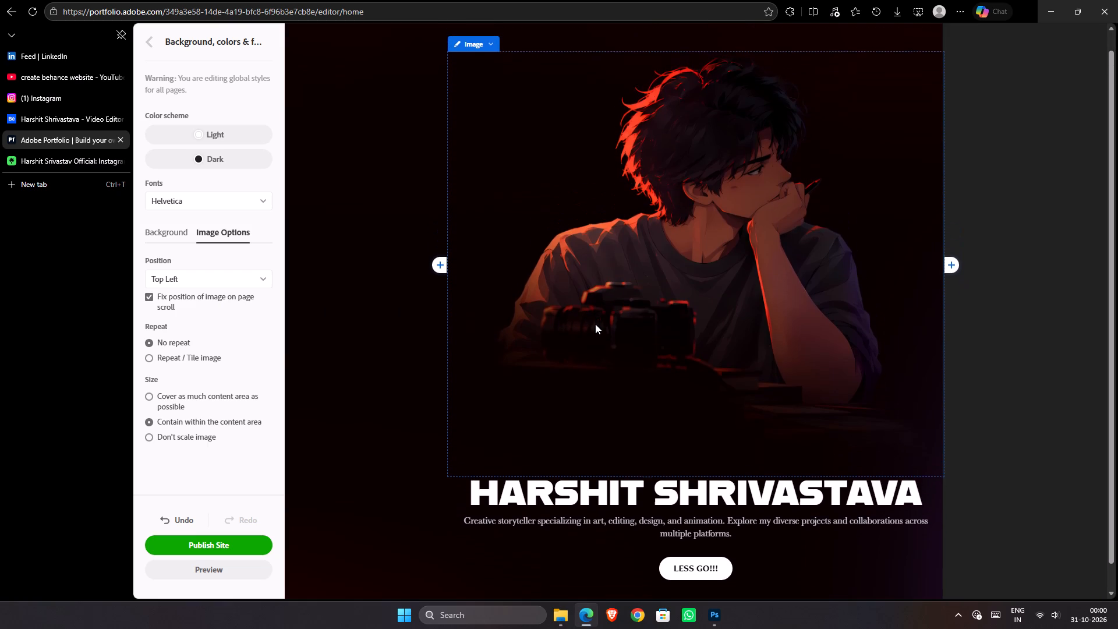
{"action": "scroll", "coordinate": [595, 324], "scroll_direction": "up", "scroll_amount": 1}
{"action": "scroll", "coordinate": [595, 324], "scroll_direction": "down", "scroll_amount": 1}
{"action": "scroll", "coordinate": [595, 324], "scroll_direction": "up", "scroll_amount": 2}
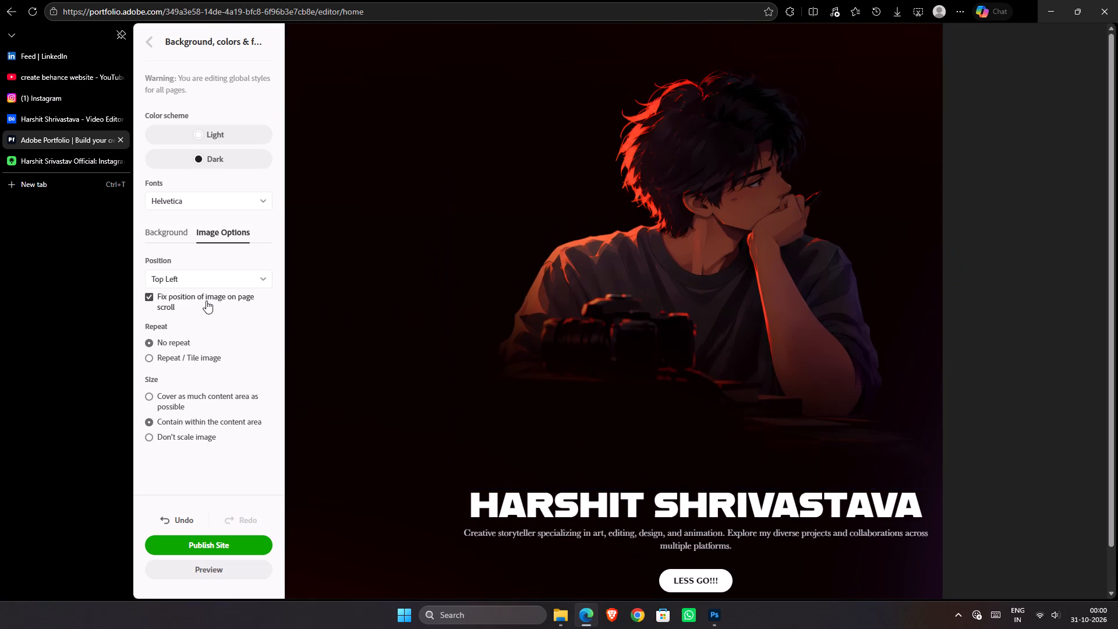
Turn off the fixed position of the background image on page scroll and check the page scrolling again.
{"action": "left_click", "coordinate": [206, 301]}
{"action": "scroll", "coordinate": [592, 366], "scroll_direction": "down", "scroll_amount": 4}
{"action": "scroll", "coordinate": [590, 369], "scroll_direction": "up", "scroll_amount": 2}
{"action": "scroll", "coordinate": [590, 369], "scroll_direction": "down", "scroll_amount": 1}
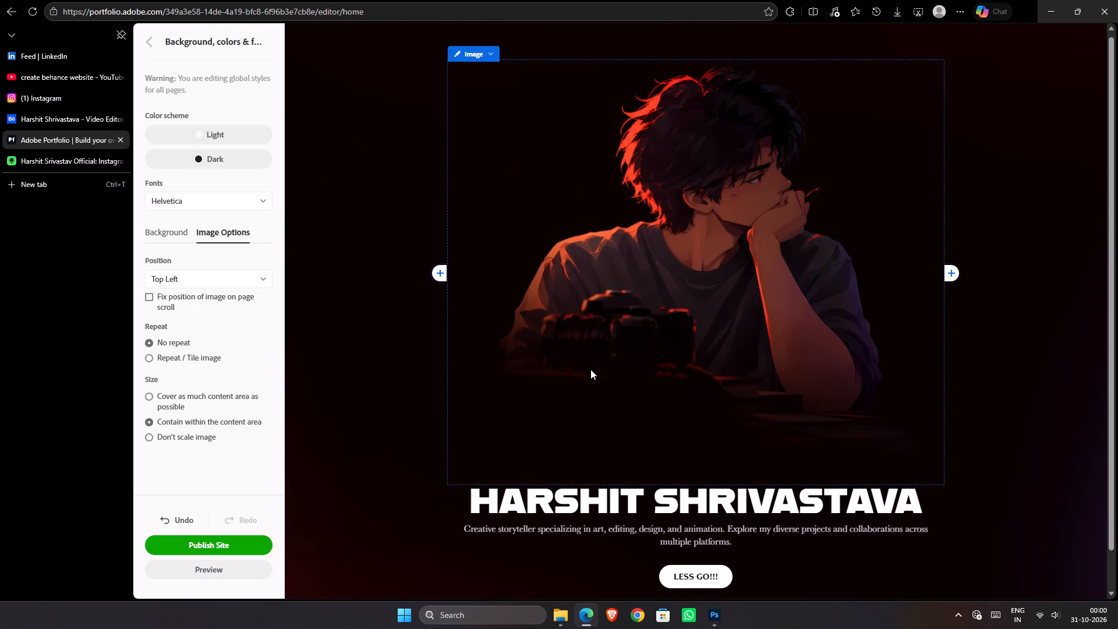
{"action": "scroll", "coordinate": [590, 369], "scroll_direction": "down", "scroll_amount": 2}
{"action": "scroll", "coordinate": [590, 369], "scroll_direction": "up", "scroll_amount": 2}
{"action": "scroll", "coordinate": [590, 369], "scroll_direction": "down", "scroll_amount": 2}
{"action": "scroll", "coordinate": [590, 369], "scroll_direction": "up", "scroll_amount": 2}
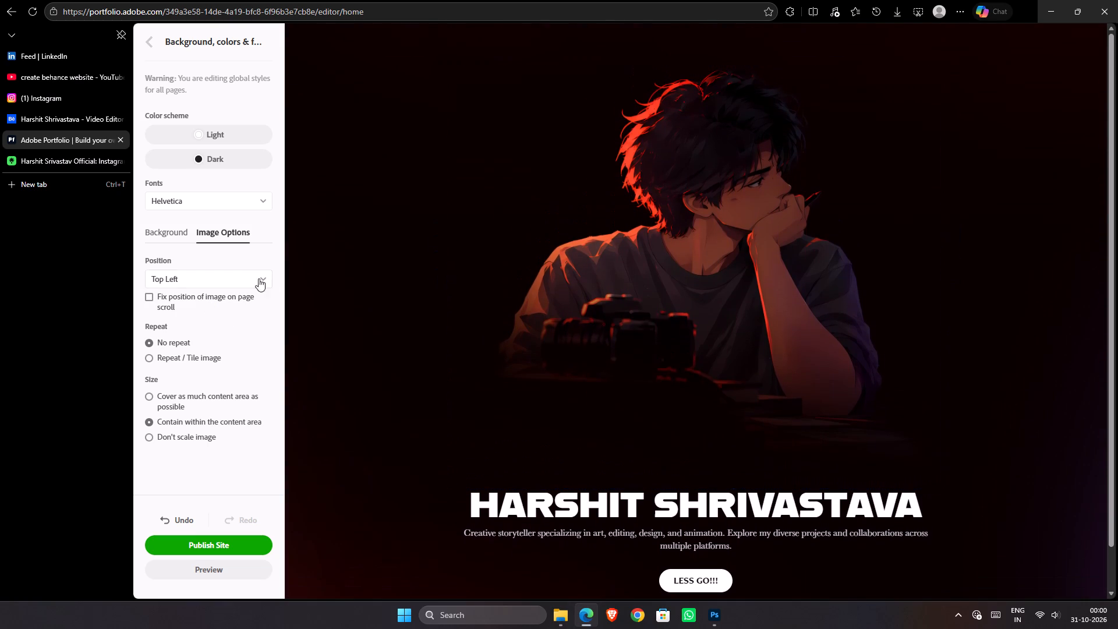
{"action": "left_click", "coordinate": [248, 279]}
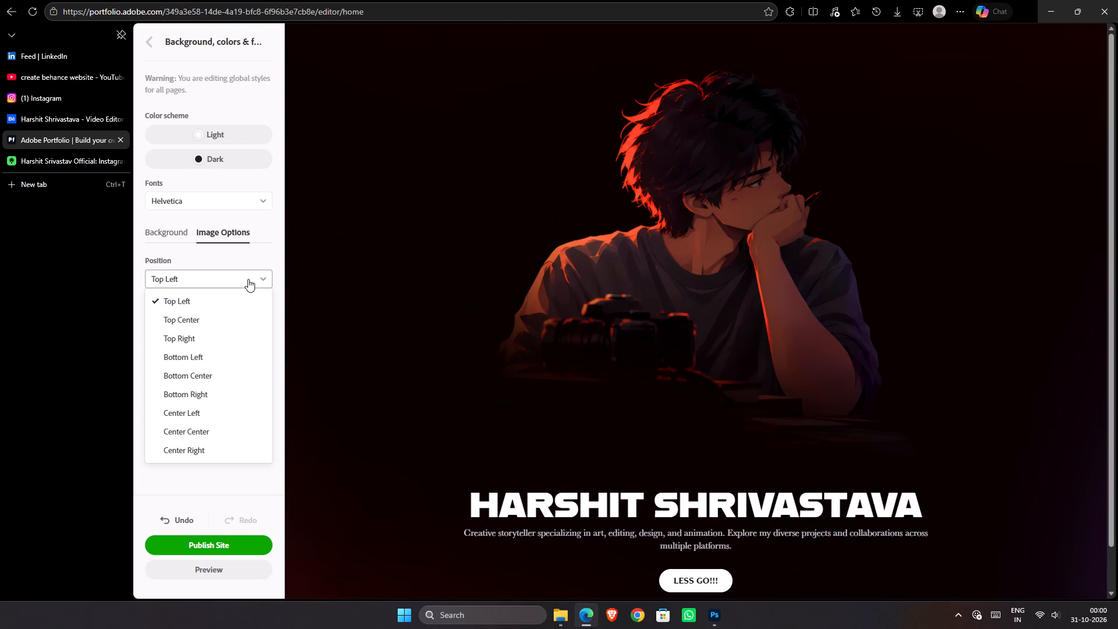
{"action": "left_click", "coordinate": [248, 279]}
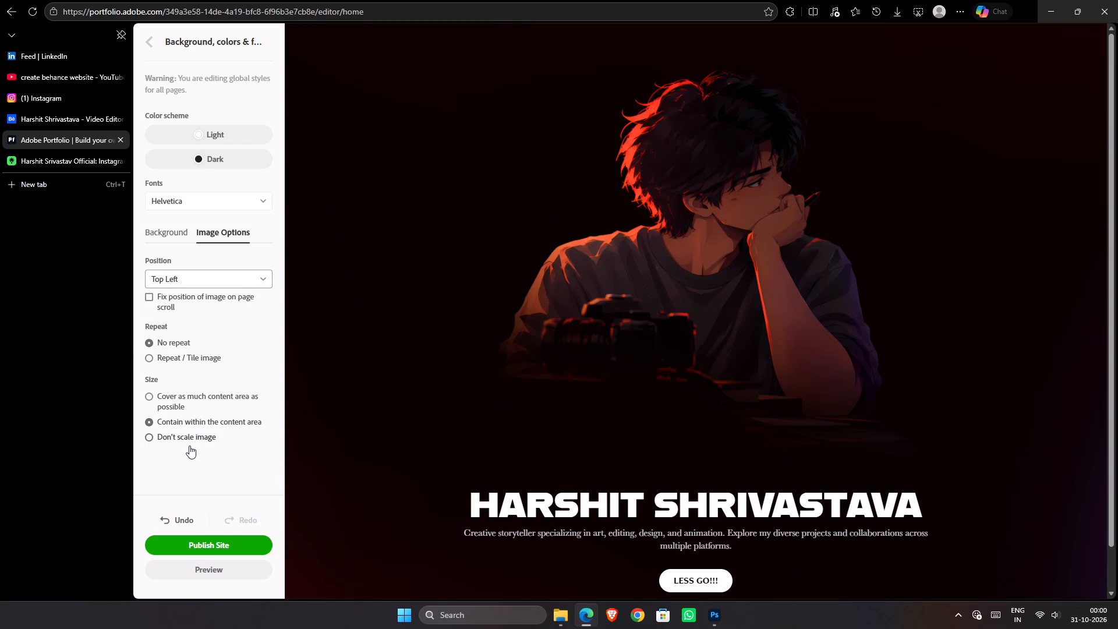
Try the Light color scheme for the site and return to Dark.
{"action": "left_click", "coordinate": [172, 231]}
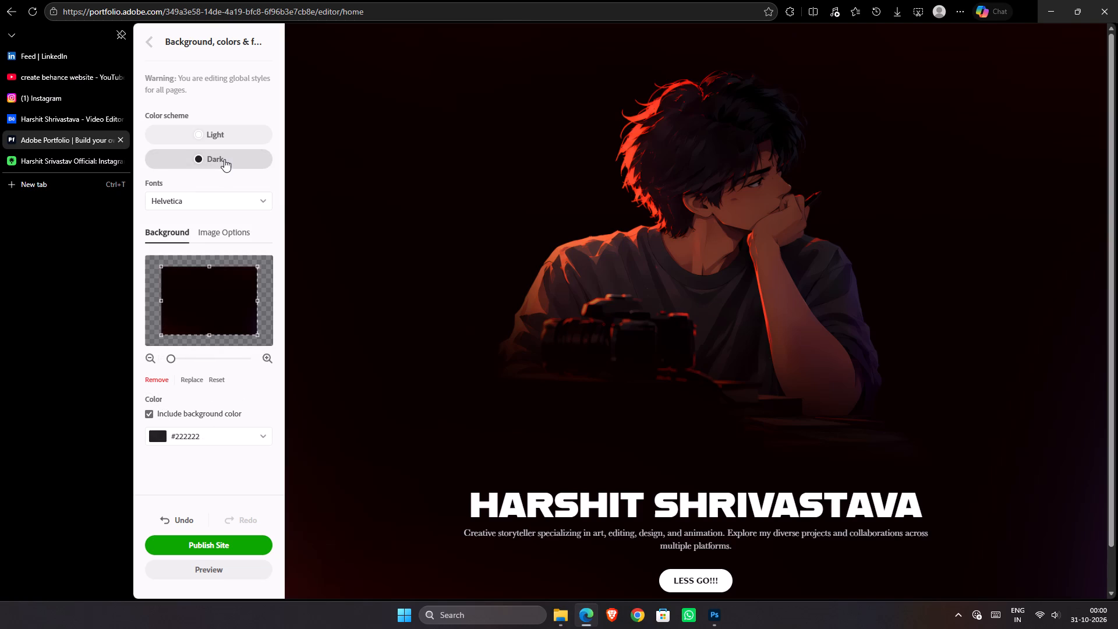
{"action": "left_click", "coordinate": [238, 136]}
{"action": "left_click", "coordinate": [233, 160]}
Replace the site-wide background image with Artboard 1.png from the Downloads folder.
{"action": "left_click", "coordinate": [200, 379]}
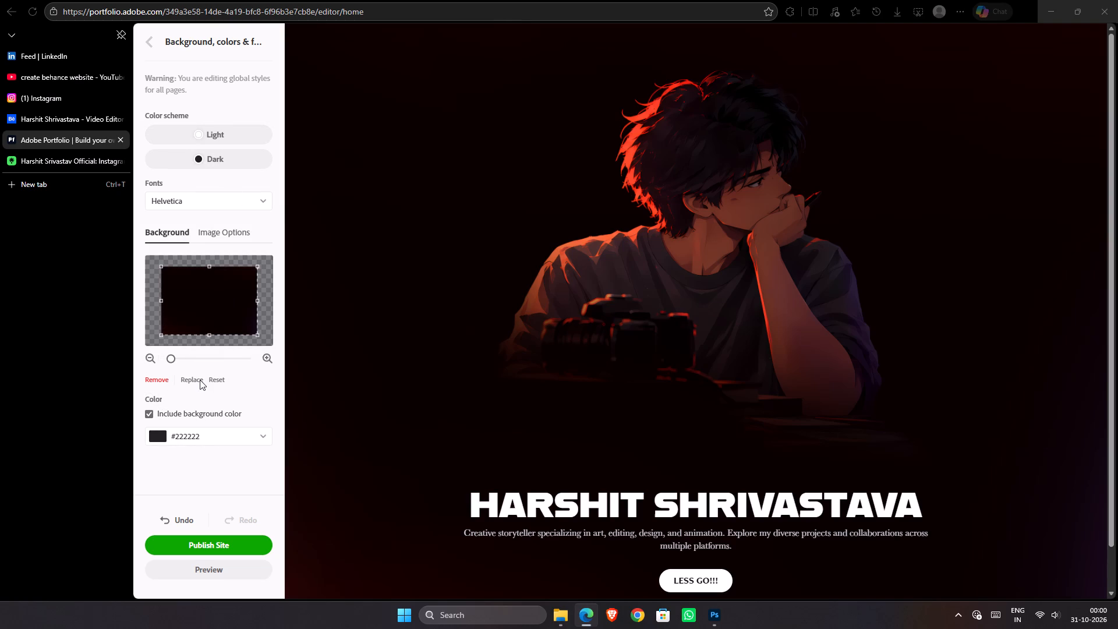
{"action": "scroll", "coordinate": [599, 291], "scroll_direction": "down", "scroll_amount": 14}
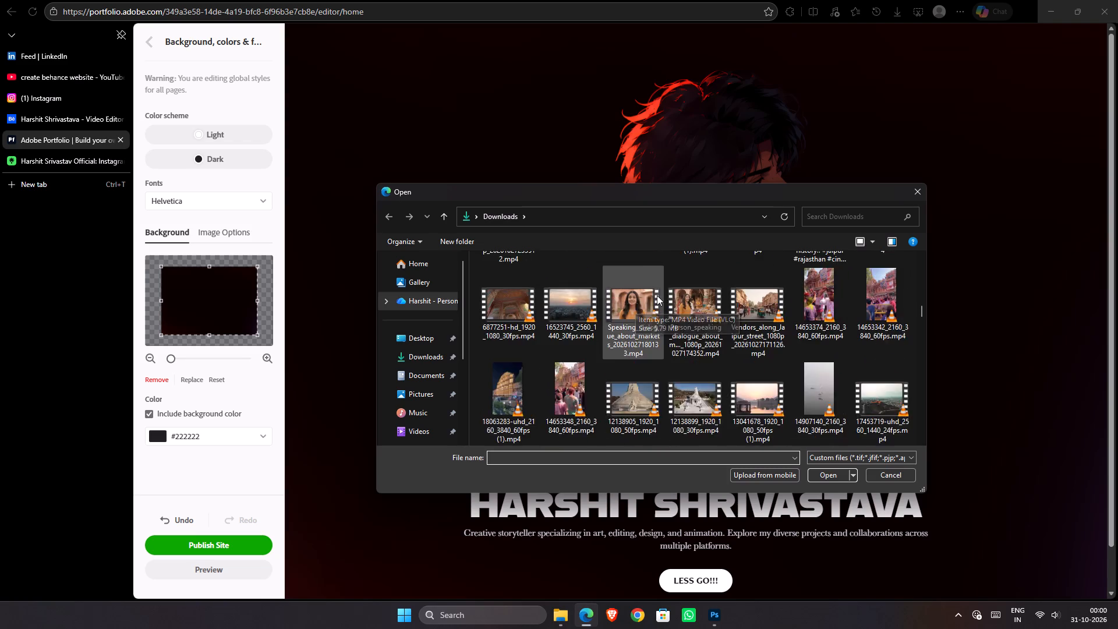
{"action": "scroll", "coordinate": [657, 295], "scroll_direction": "down", "scroll_amount": 13}
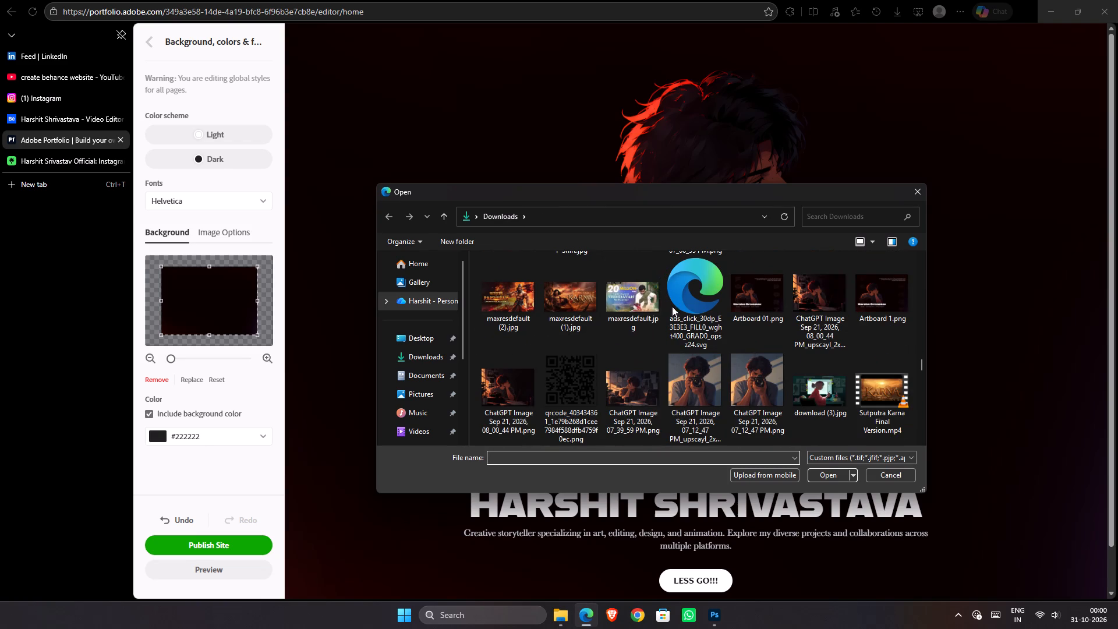
{"action": "double_click", "coordinate": [869, 309]}
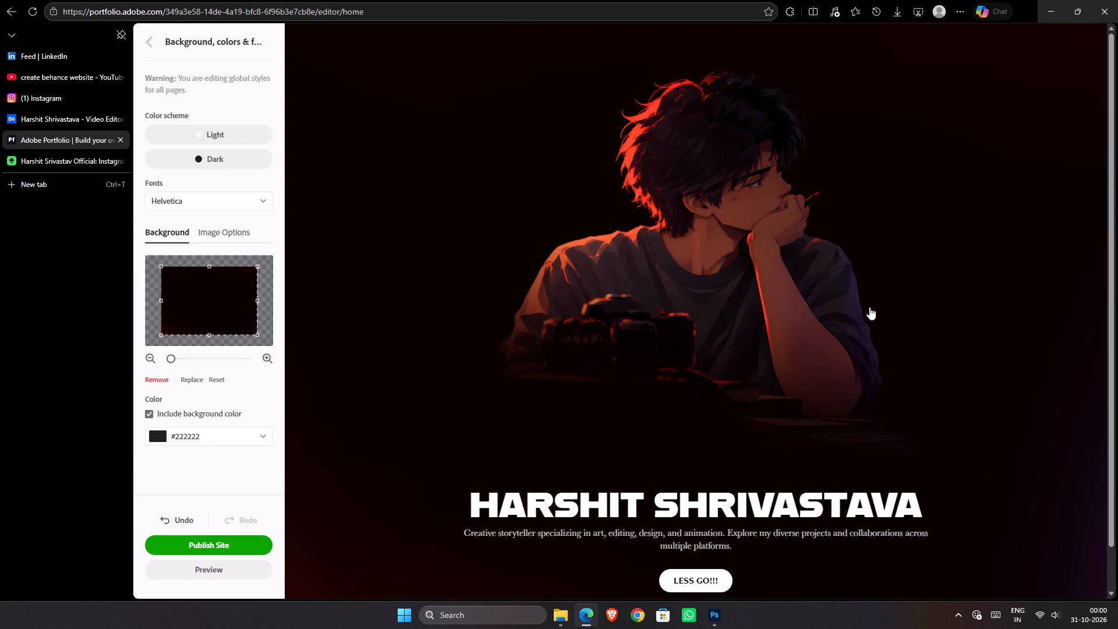
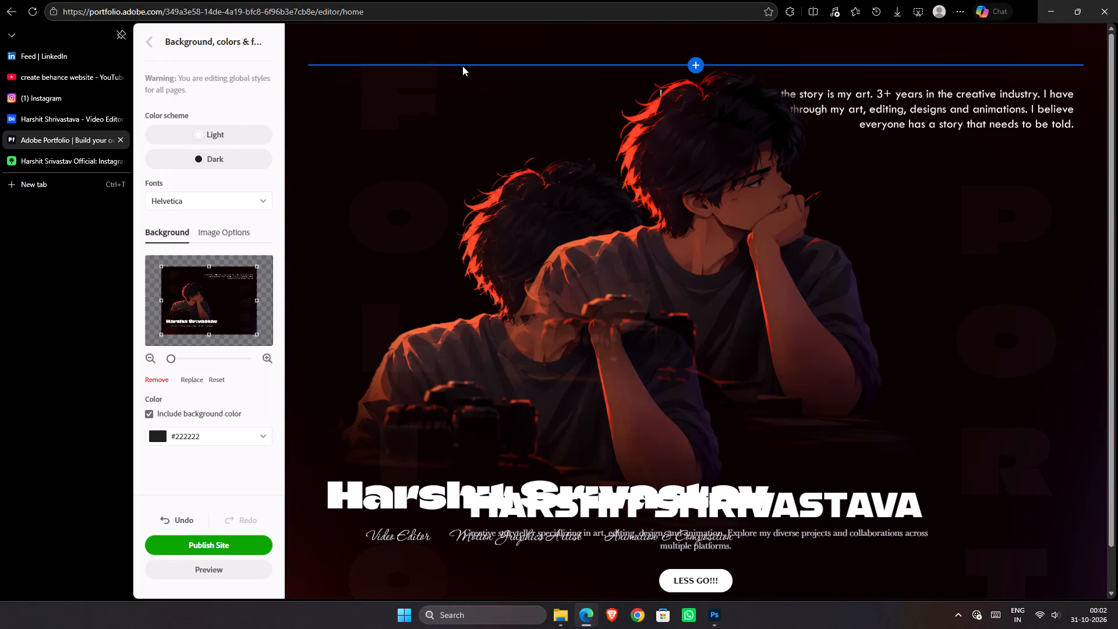
Delete the character image from the home page so that only the background artwork shows behind the text.
{"action": "left_click", "coordinate": [480, 58]}
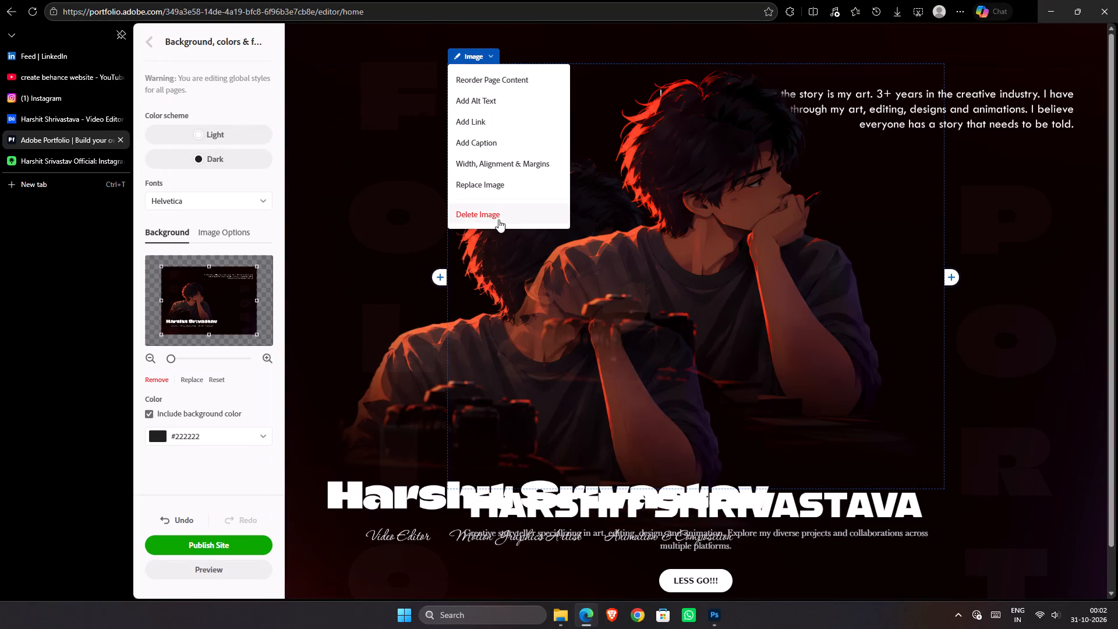
{"action": "left_click", "coordinate": [498, 220]}
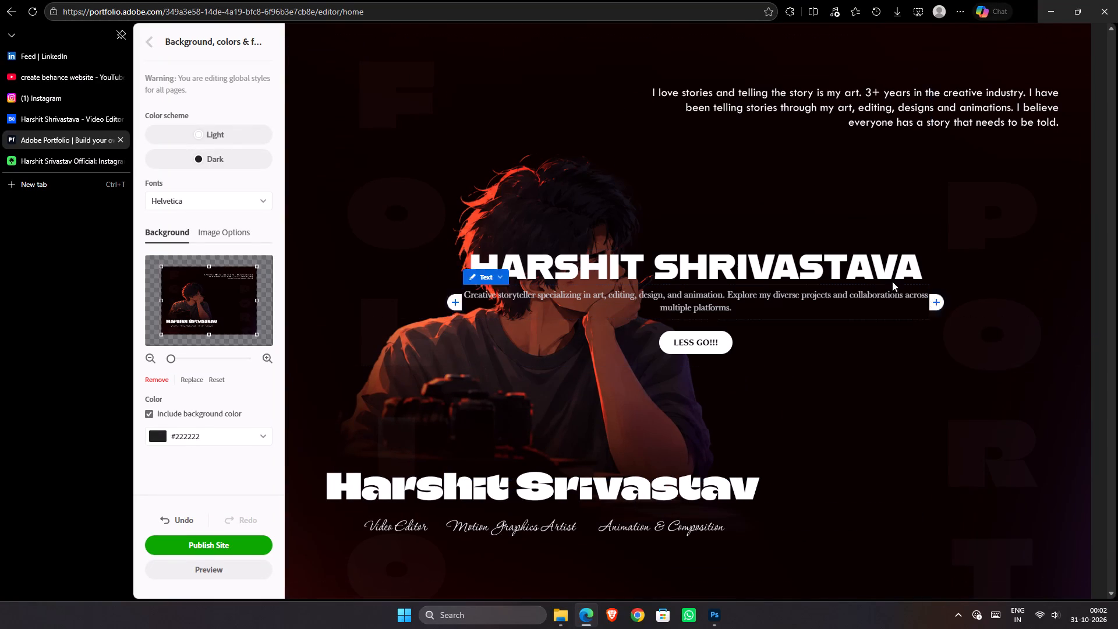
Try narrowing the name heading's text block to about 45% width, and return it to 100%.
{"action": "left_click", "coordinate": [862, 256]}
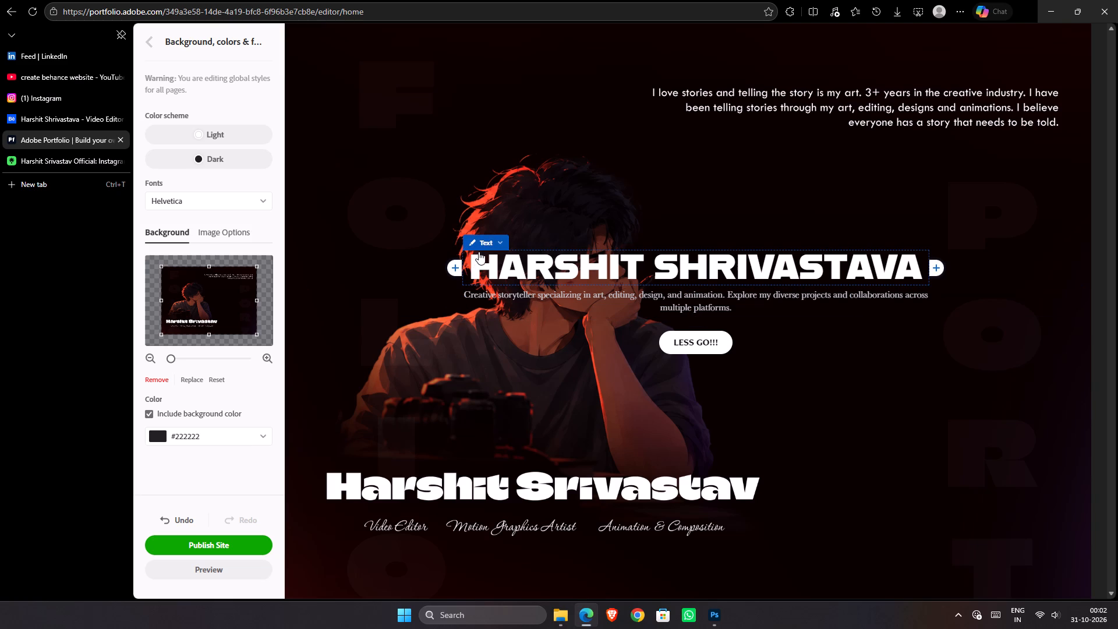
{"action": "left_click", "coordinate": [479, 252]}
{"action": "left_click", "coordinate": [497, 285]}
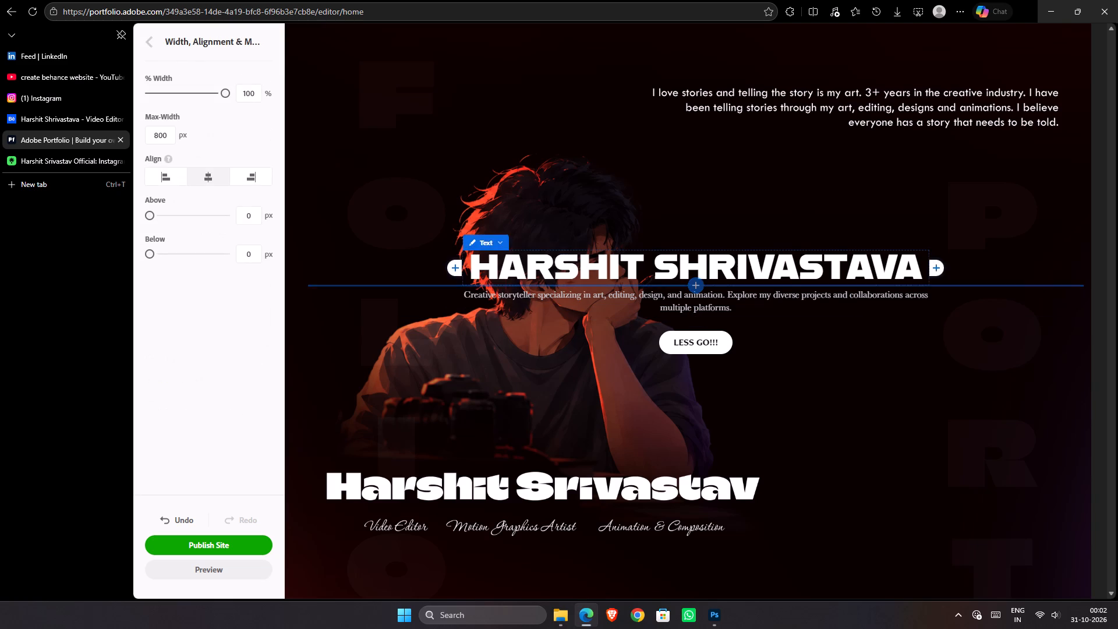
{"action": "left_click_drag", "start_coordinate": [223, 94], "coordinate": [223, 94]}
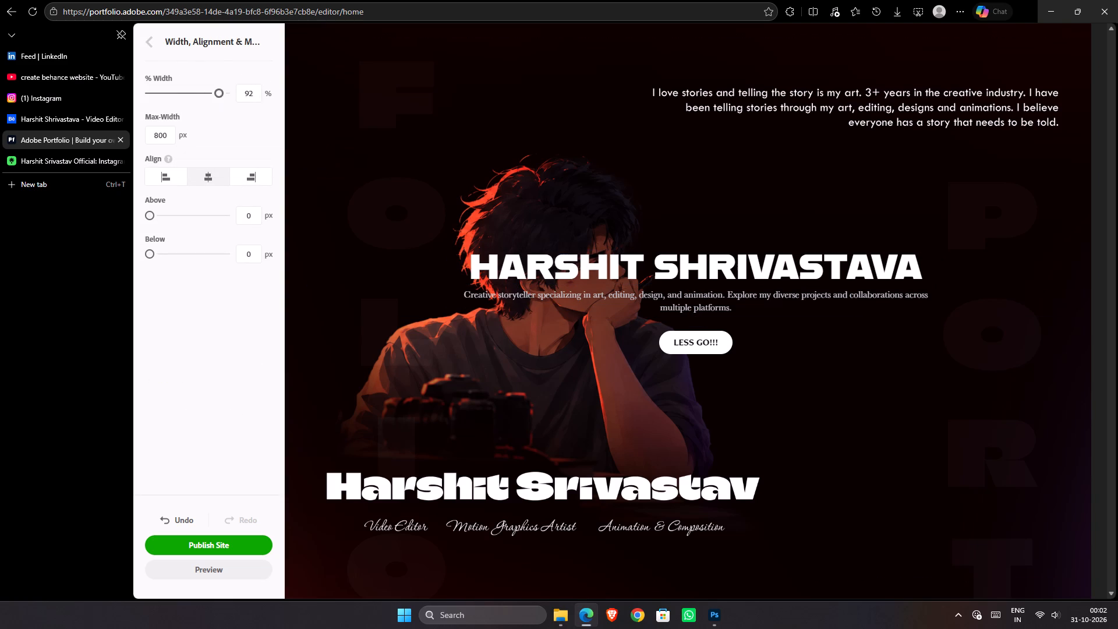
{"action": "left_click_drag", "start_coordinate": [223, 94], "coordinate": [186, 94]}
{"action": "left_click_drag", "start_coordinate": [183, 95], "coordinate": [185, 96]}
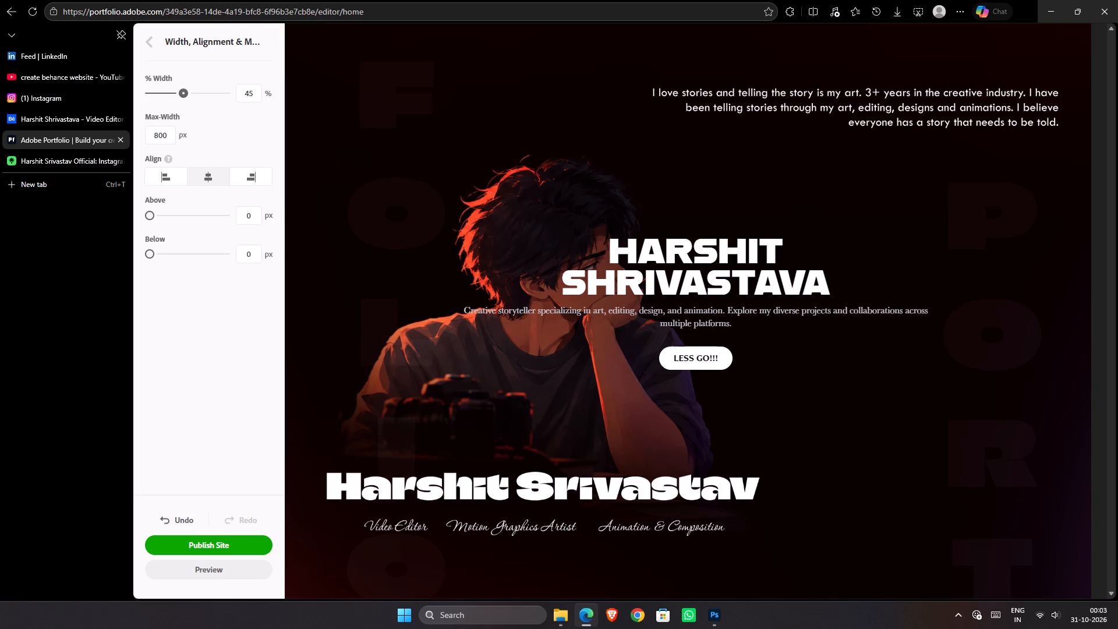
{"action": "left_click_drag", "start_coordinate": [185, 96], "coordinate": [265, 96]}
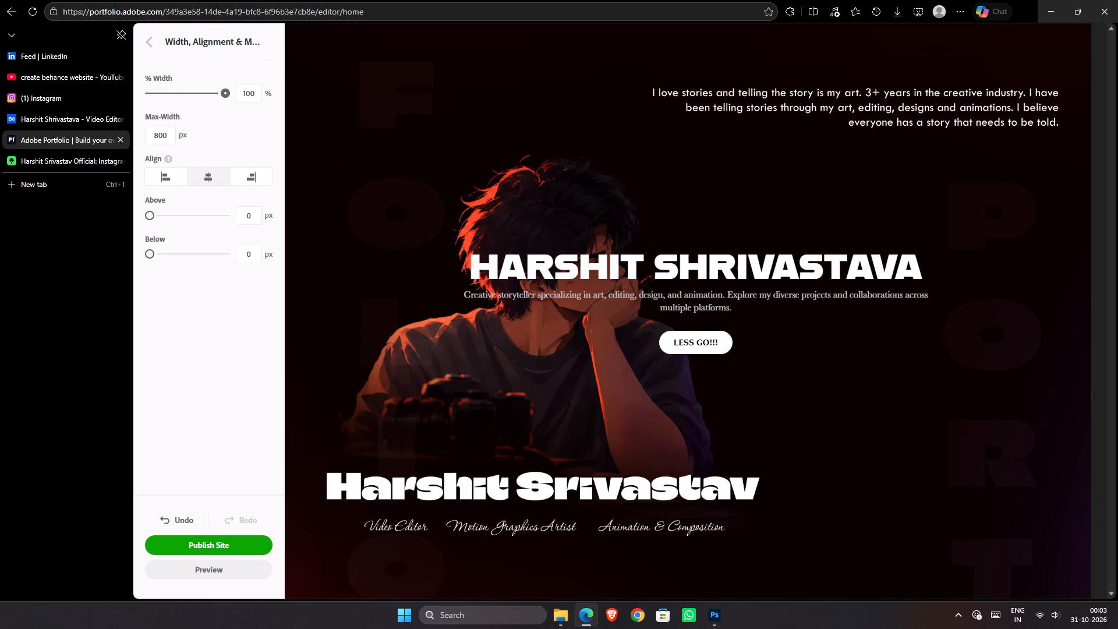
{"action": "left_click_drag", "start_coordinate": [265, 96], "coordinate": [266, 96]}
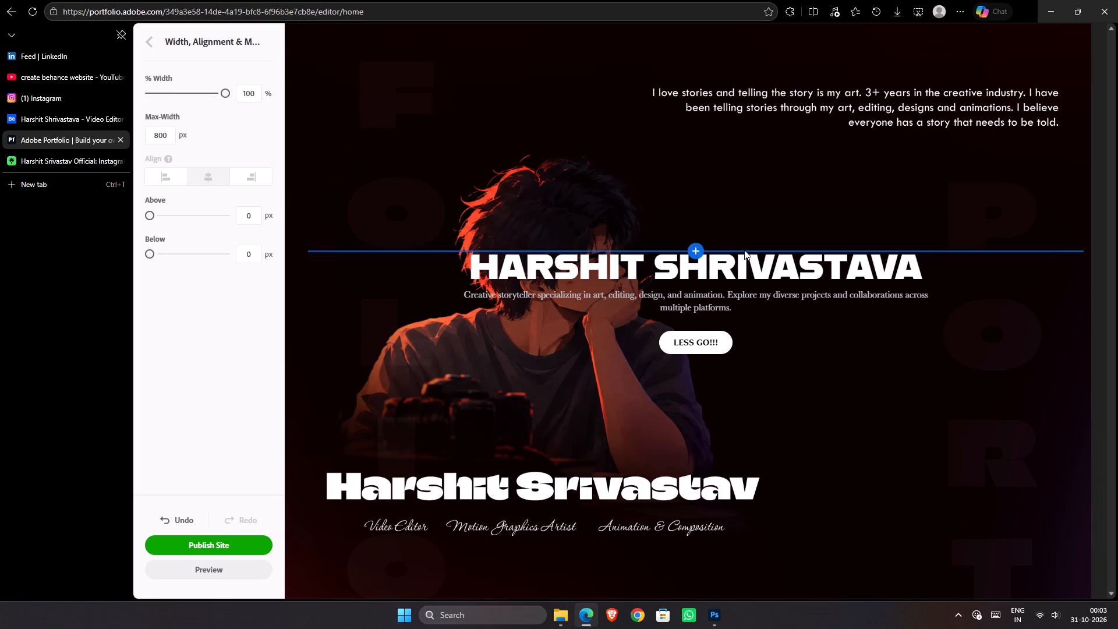
Delete the name heading text block above the description.
{"action": "left_click", "coordinate": [766, 268]}
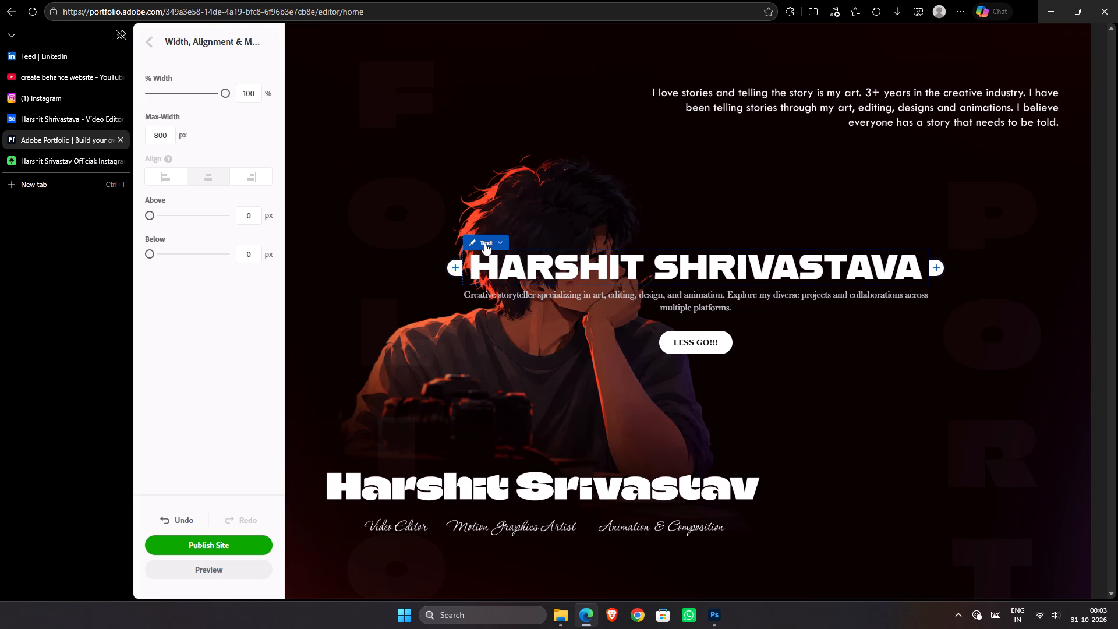
{"action": "left_click", "coordinate": [484, 243]}
{"action": "left_click", "coordinate": [486, 309]}
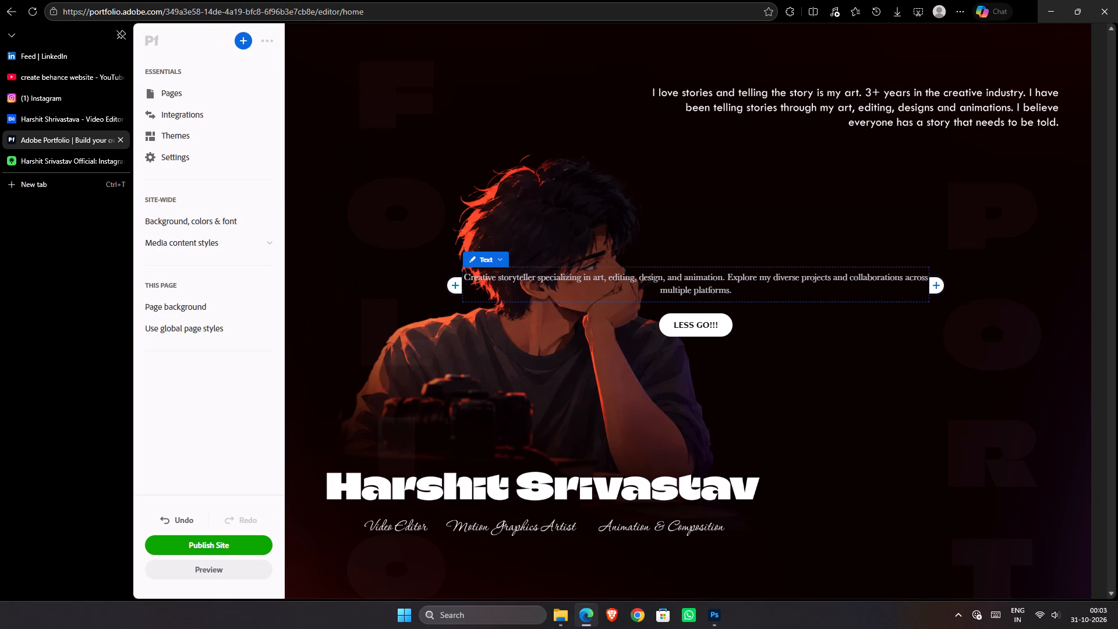
Delete the "Creative storyteller" description text block above the button.
{"action": "left_click", "coordinate": [498, 261]}
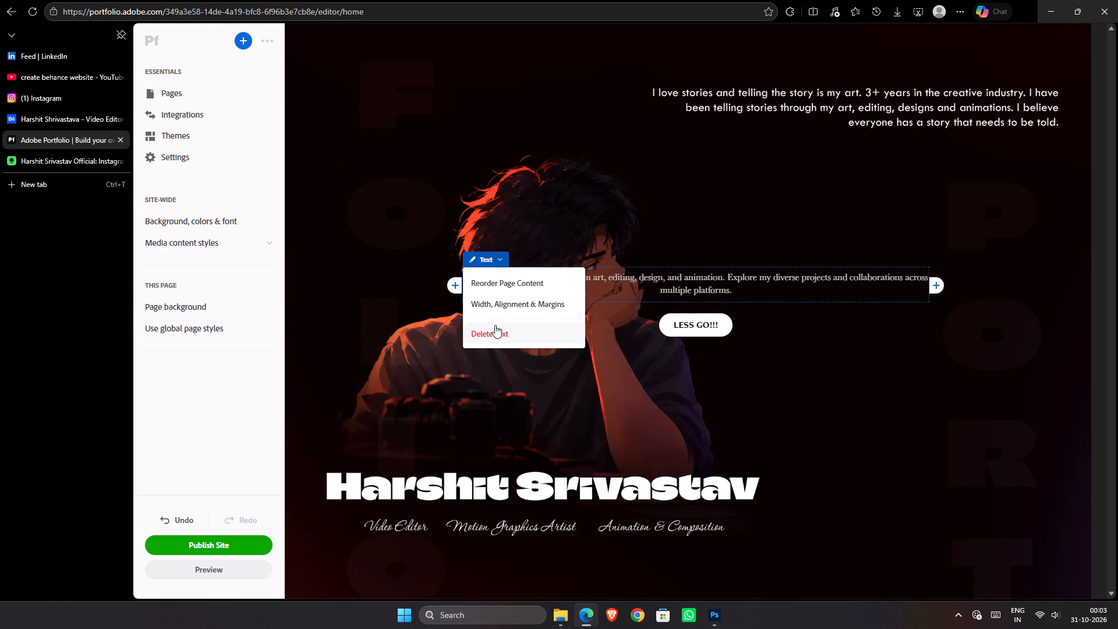
{"action": "left_click", "coordinate": [496, 326]}
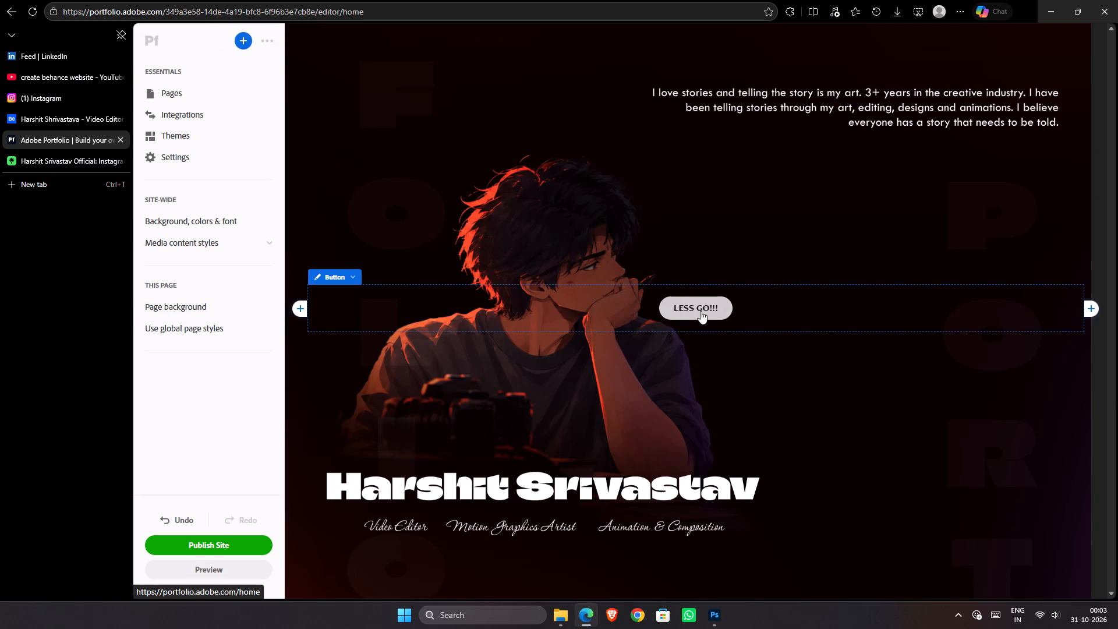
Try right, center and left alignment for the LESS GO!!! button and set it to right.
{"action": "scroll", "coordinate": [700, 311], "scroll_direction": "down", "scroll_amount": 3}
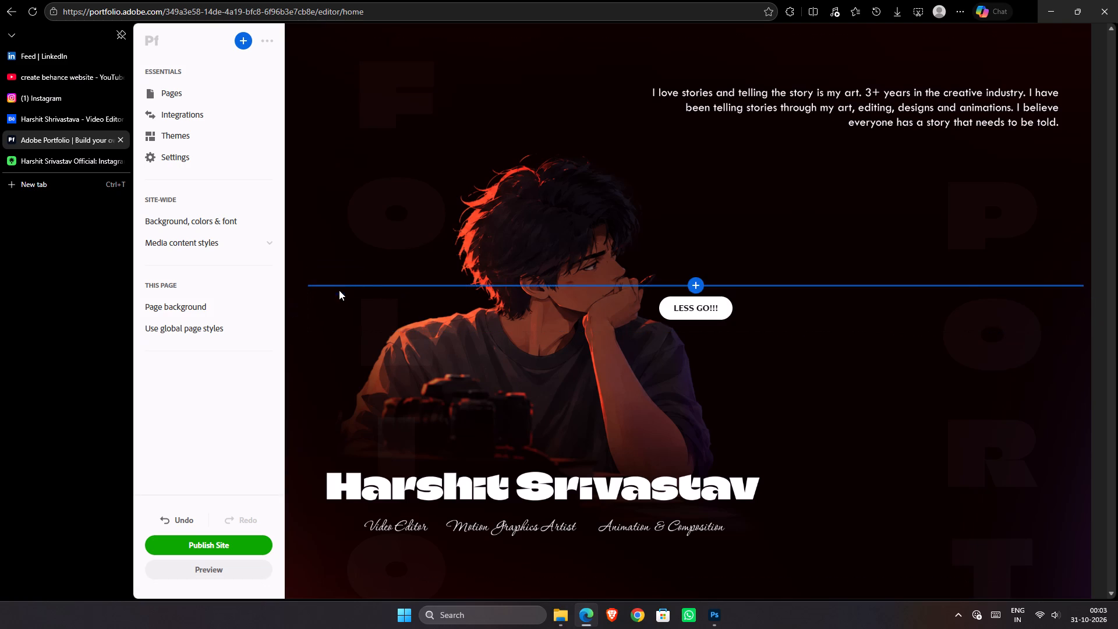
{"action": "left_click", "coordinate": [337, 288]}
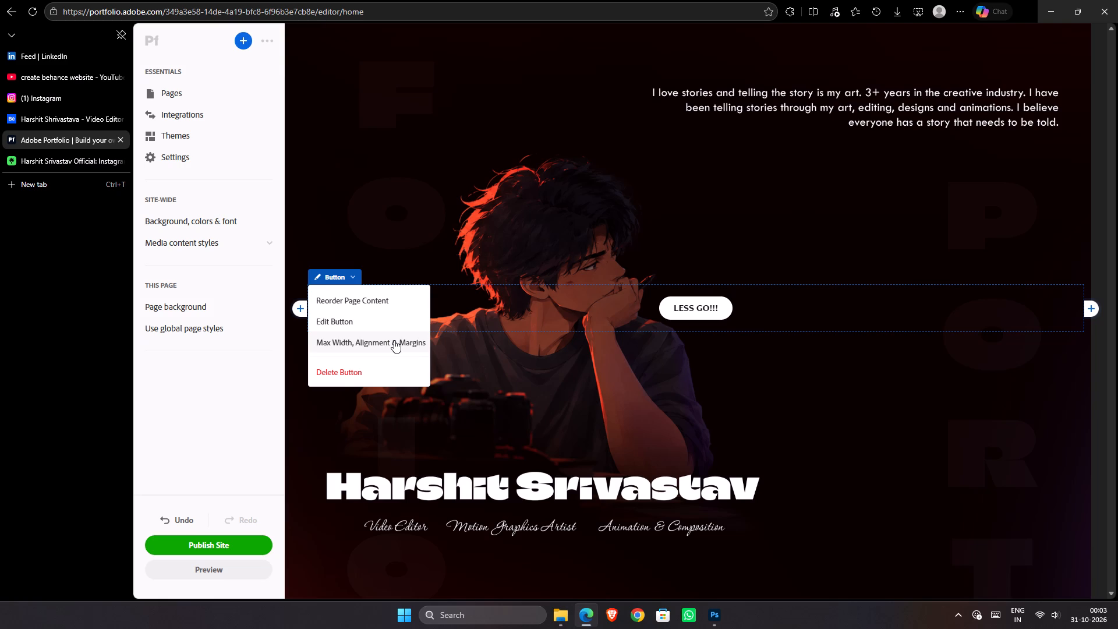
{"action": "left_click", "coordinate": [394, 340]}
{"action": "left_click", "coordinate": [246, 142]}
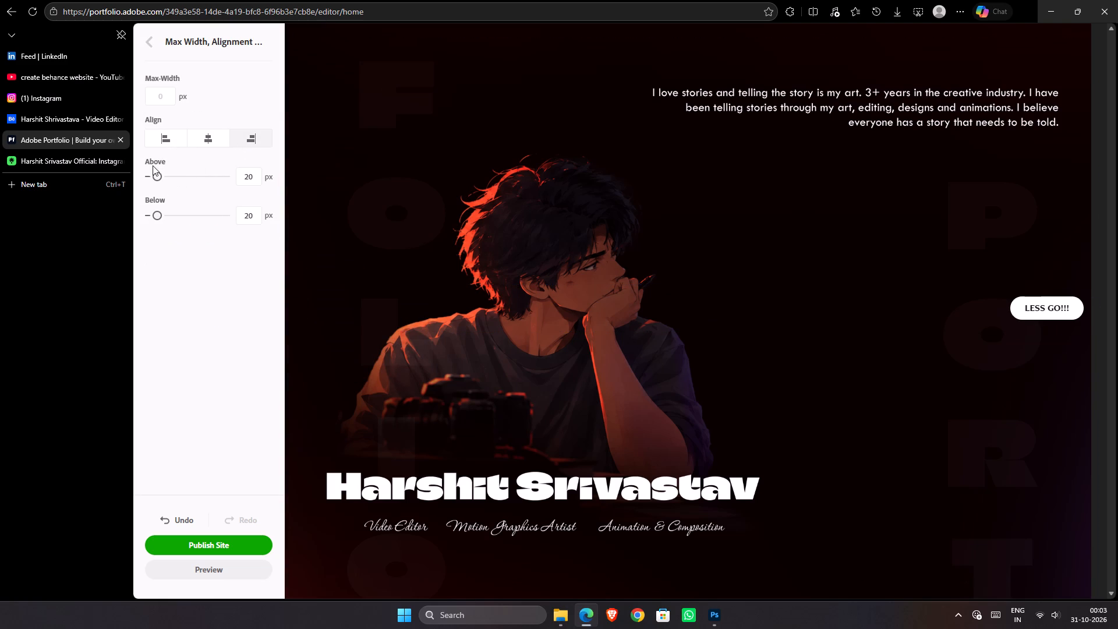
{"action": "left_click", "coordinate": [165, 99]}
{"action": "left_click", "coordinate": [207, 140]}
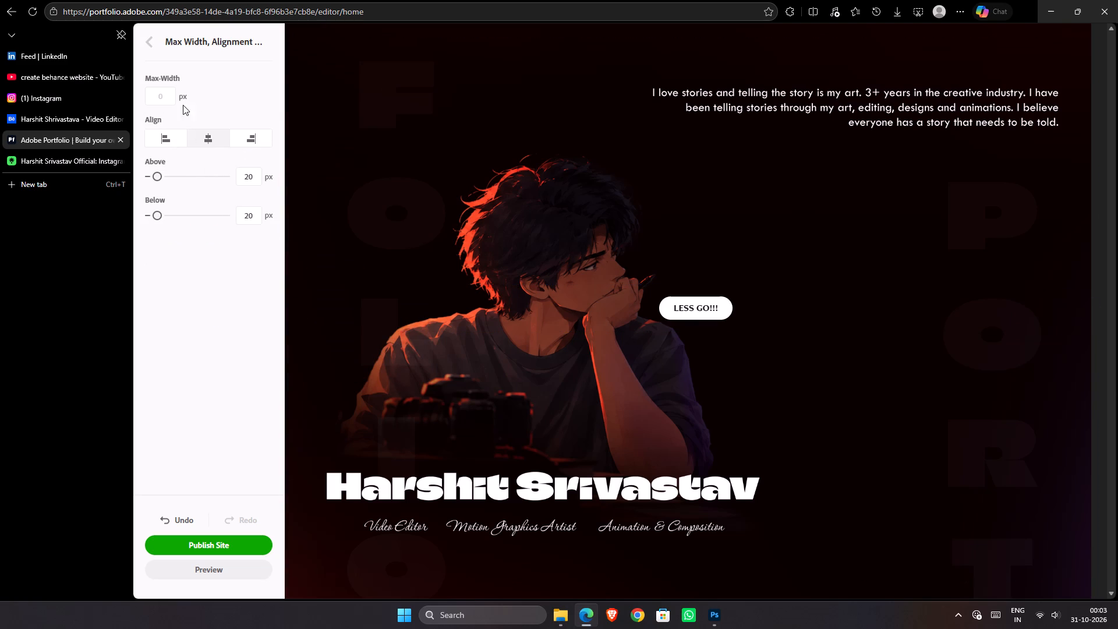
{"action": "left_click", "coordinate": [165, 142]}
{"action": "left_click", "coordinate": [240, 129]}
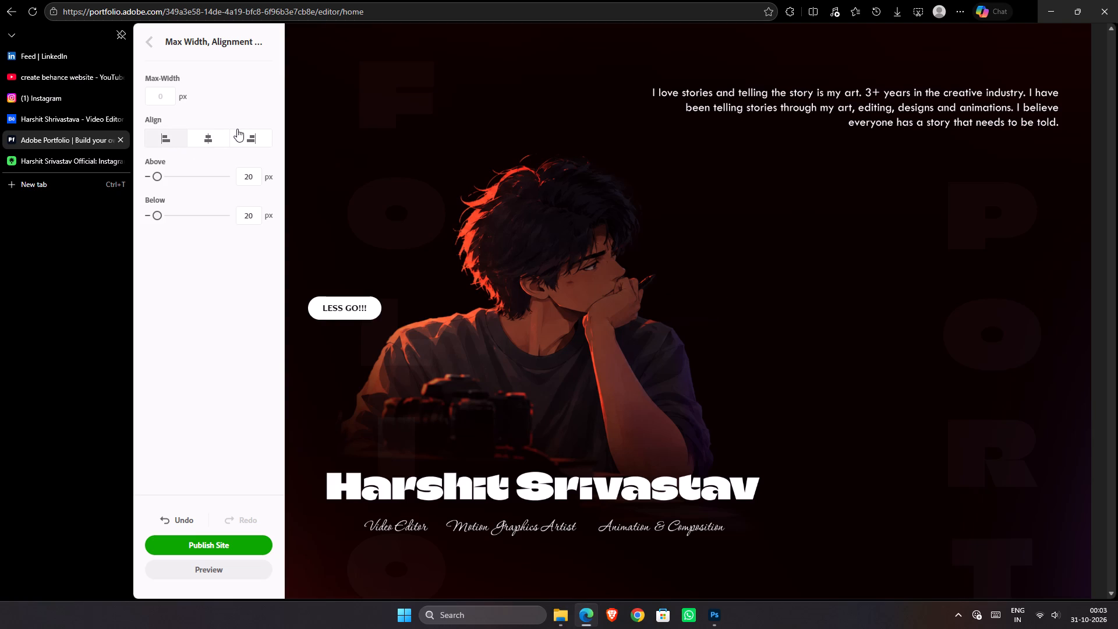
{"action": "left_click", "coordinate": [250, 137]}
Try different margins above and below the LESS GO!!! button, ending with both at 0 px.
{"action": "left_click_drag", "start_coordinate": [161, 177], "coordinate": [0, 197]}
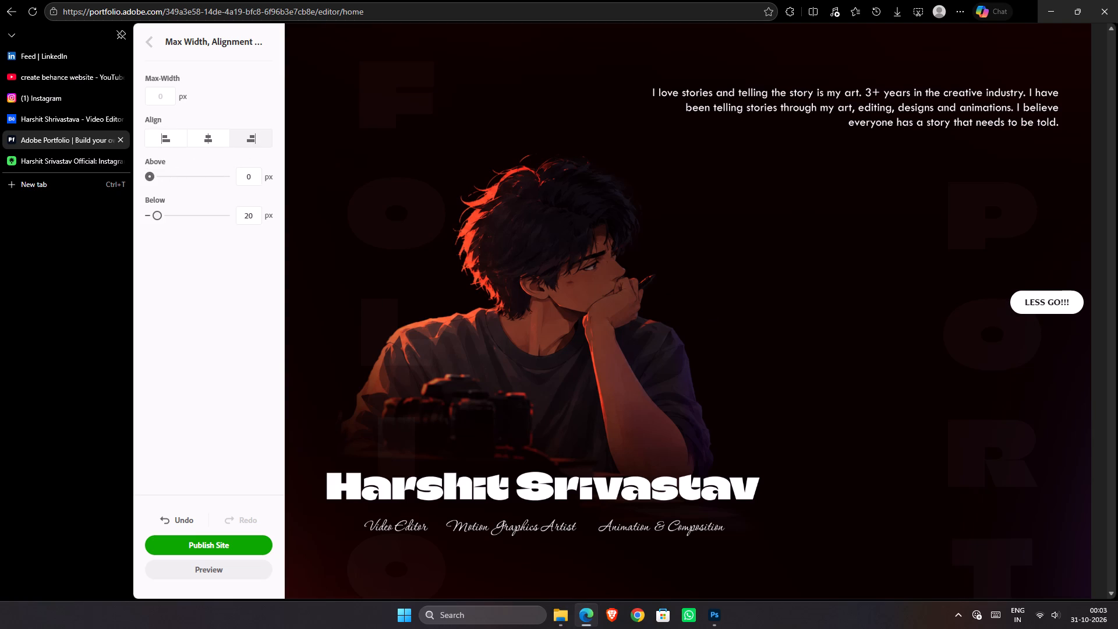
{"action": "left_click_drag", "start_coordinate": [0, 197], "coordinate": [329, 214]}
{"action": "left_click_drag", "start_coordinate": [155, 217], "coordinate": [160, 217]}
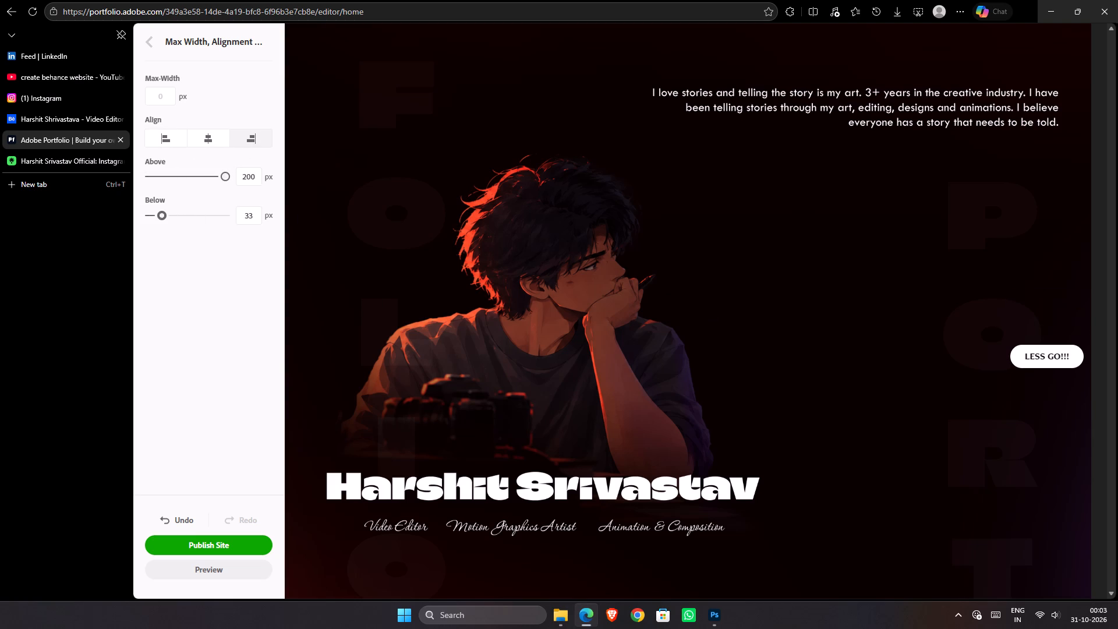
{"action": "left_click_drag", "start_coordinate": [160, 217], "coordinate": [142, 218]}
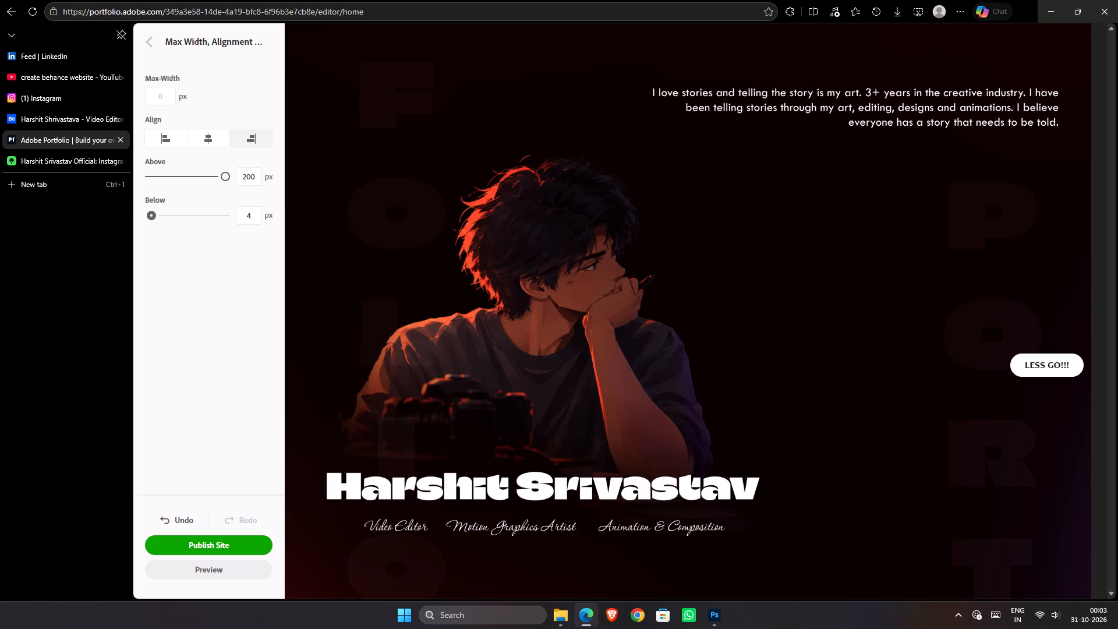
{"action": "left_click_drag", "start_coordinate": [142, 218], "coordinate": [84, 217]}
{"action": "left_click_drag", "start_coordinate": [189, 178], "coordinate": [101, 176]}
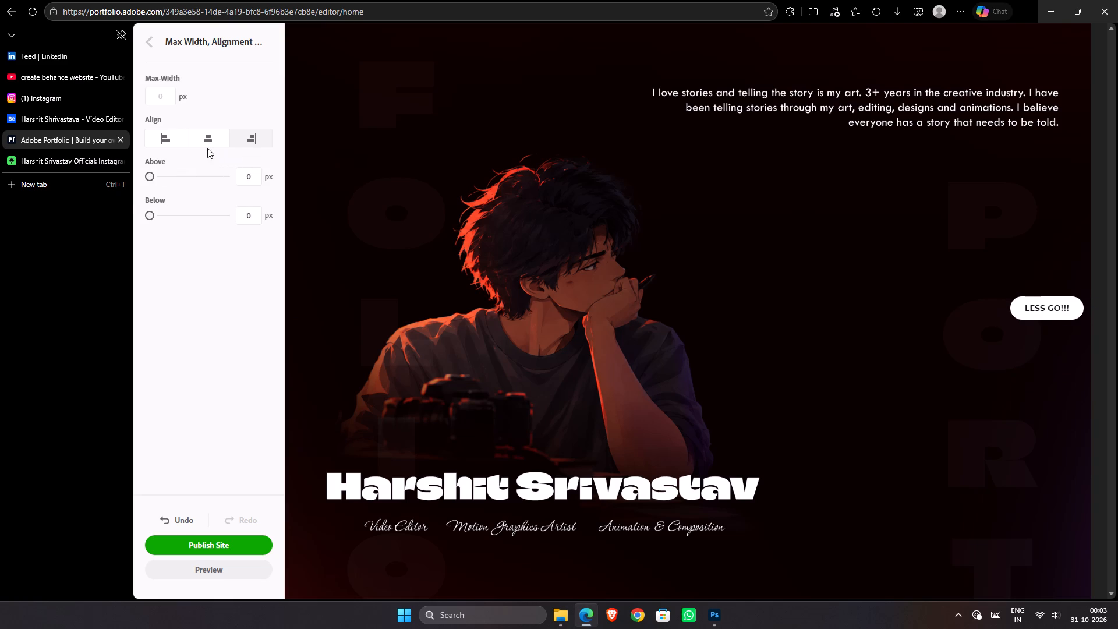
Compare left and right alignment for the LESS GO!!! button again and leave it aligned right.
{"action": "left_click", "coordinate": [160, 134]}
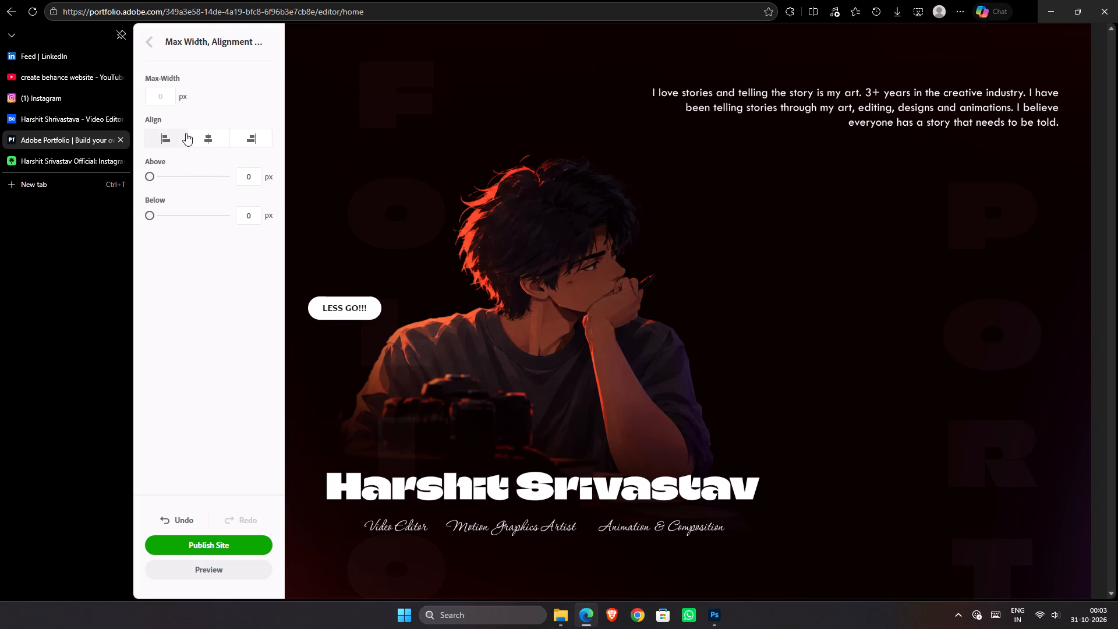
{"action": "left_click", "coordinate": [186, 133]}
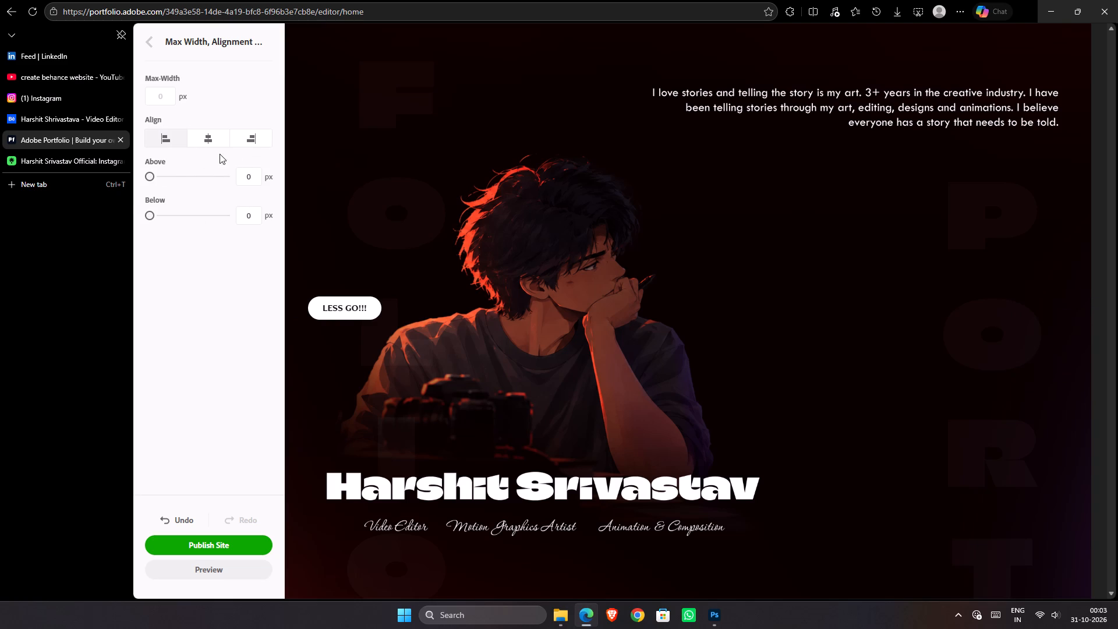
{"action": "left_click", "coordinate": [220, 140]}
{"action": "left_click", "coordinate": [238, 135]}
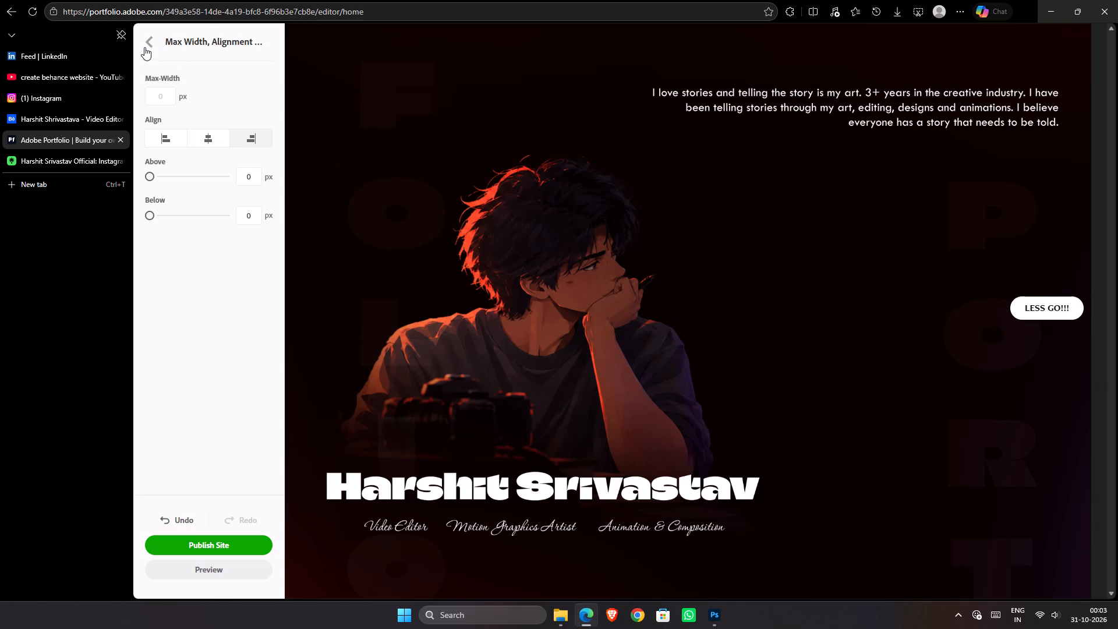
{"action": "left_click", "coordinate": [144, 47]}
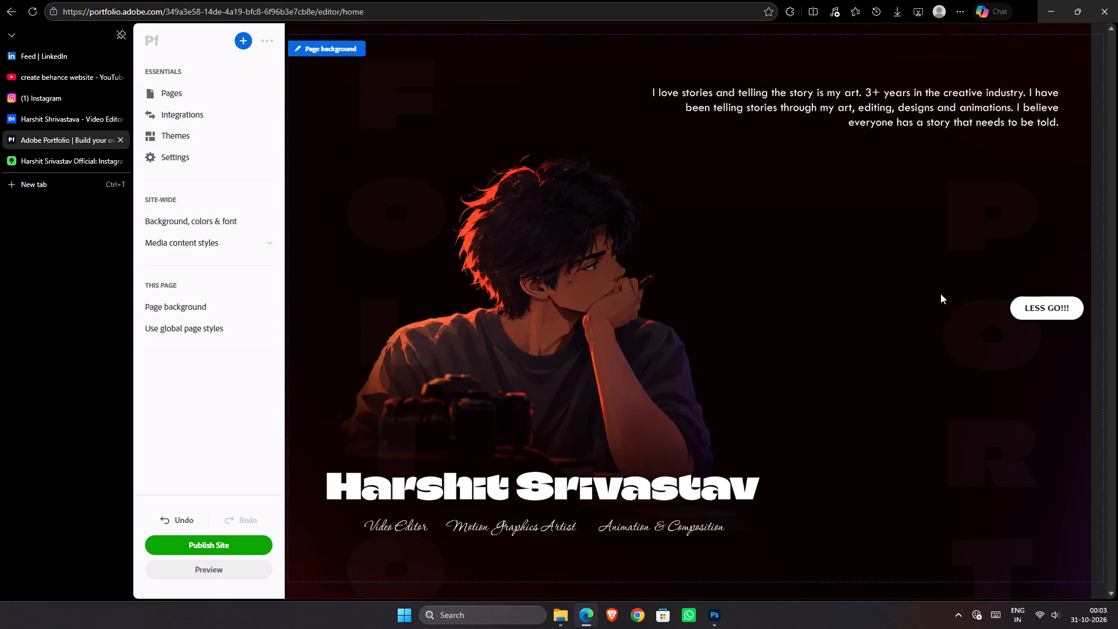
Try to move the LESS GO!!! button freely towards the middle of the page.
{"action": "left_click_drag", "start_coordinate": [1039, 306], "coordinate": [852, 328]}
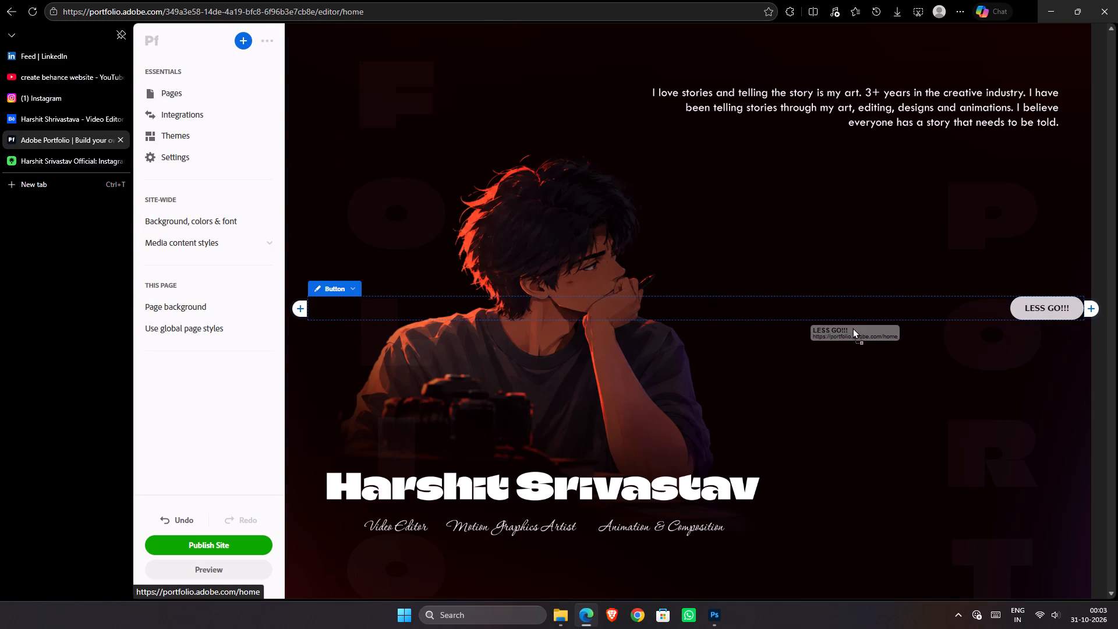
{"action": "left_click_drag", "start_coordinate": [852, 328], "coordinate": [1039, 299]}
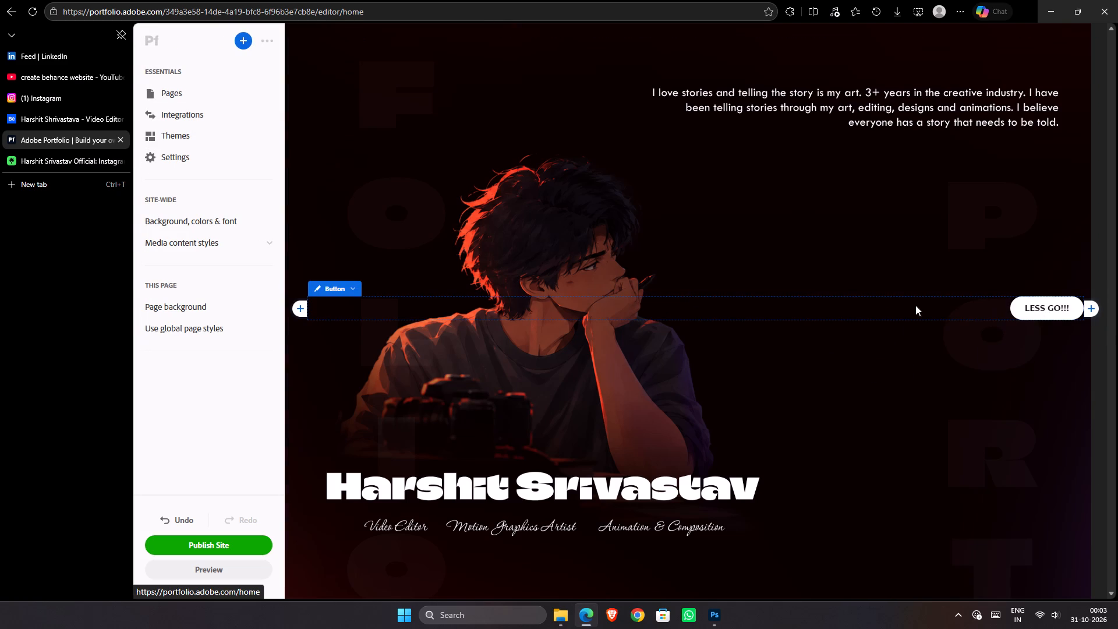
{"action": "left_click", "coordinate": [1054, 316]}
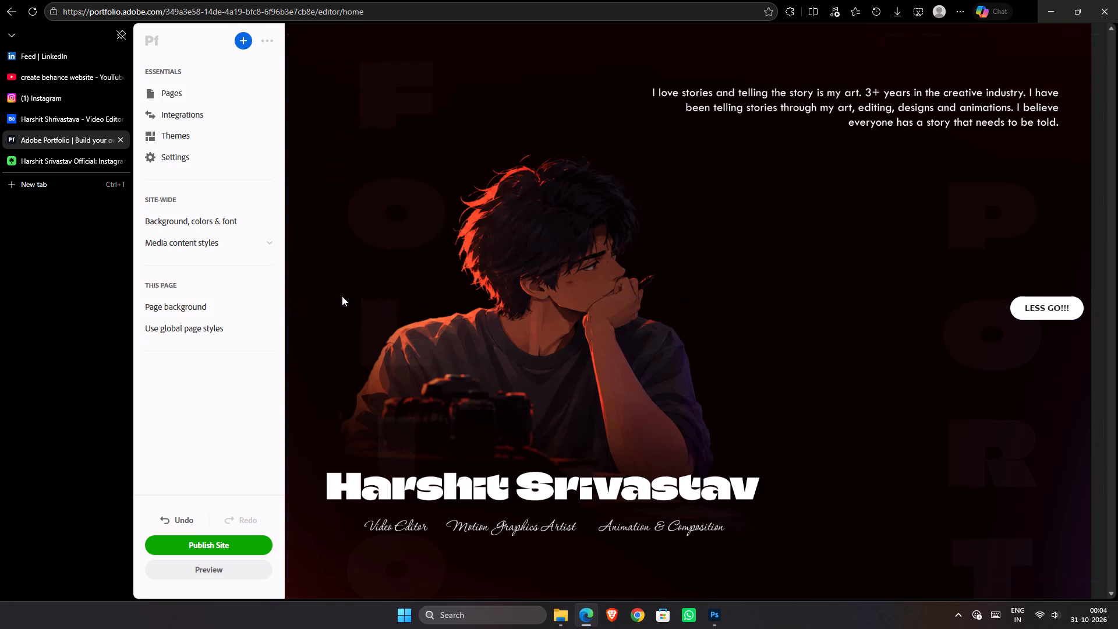
Delete the LESS GO!!! button from the page.
{"action": "left_click", "coordinate": [348, 296]}
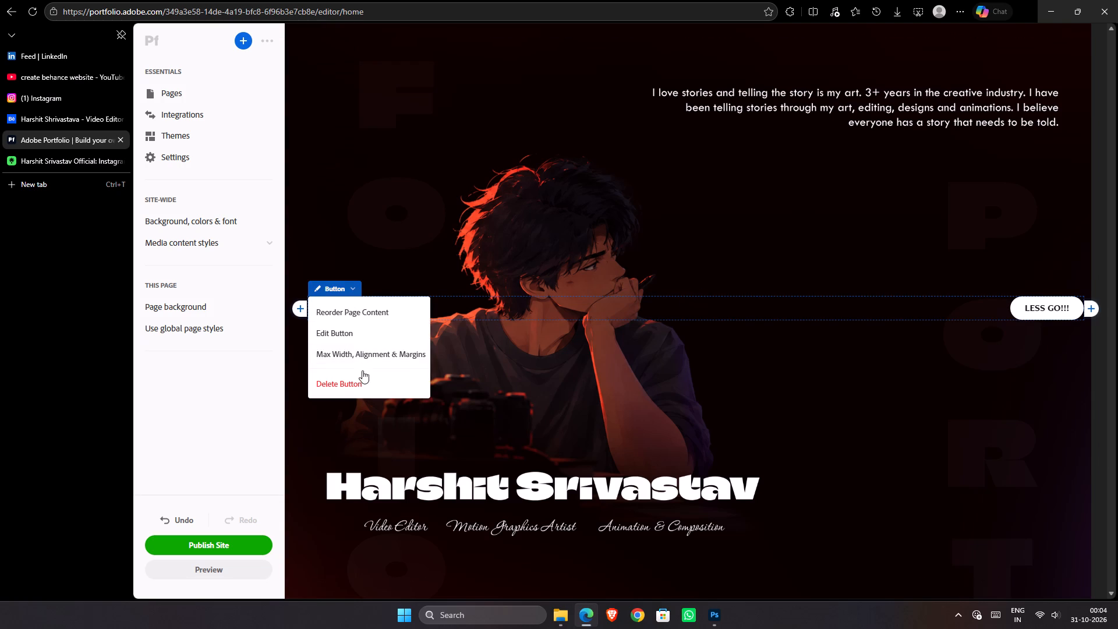
{"action": "left_click", "coordinate": [366, 383]}
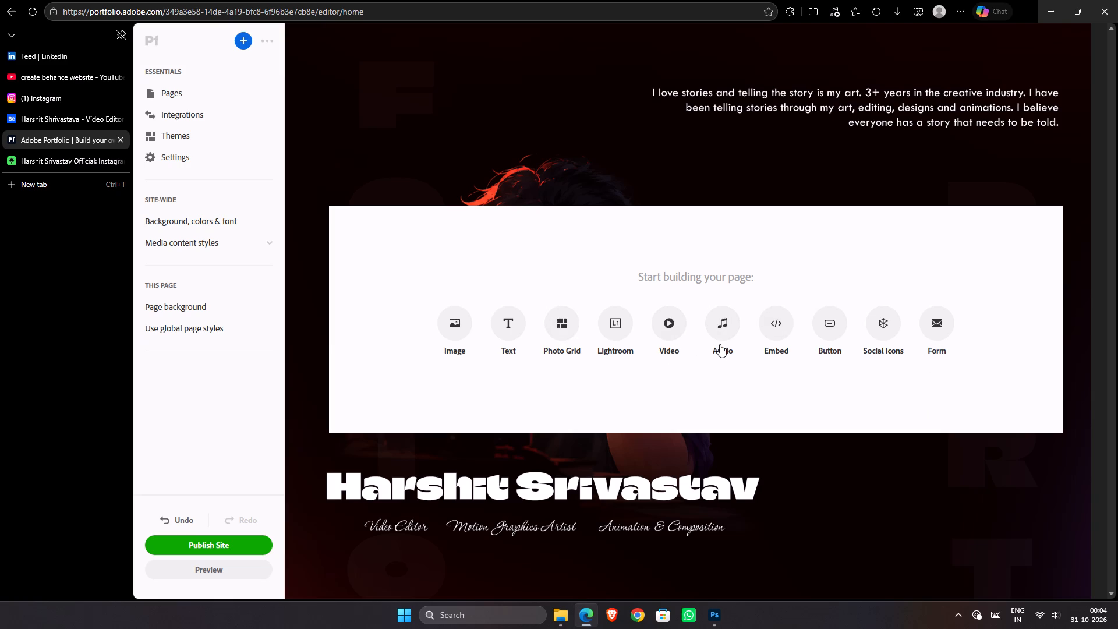
Add a new button to the empty page and try repositioning it on the canvas.
{"action": "left_click", "coordinate": [826, 329]}
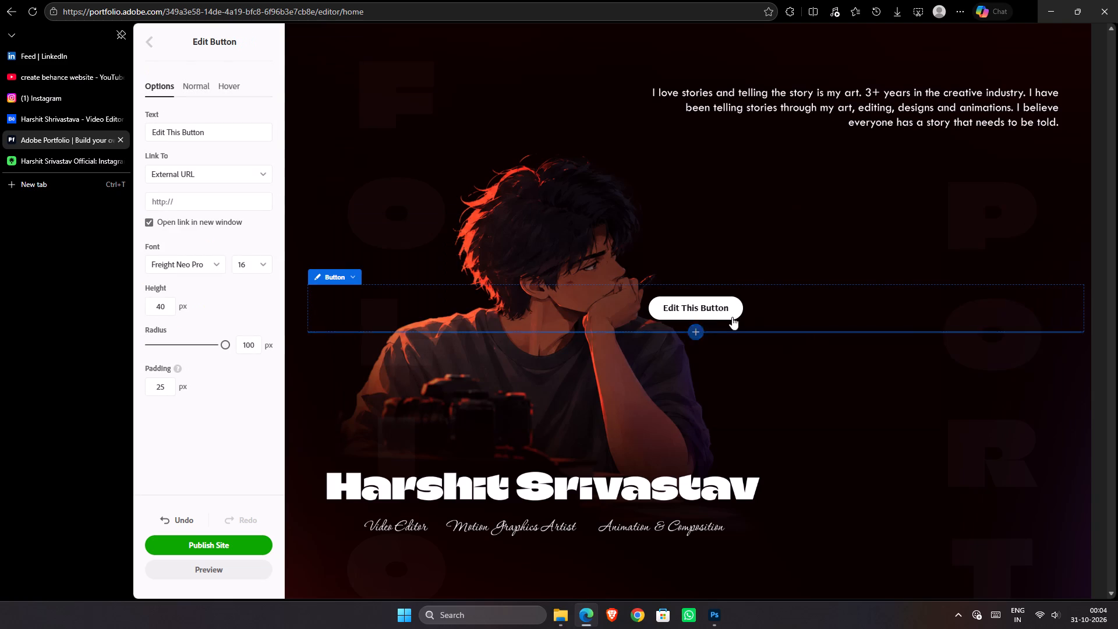
{"action": "left_click_drag", "start_coordinate": [697, 310], "coordinate": [674, 308]}
{"action": "left_click_drag", "start_coordinate": [305, 301], "coordinate": [337, 307]}
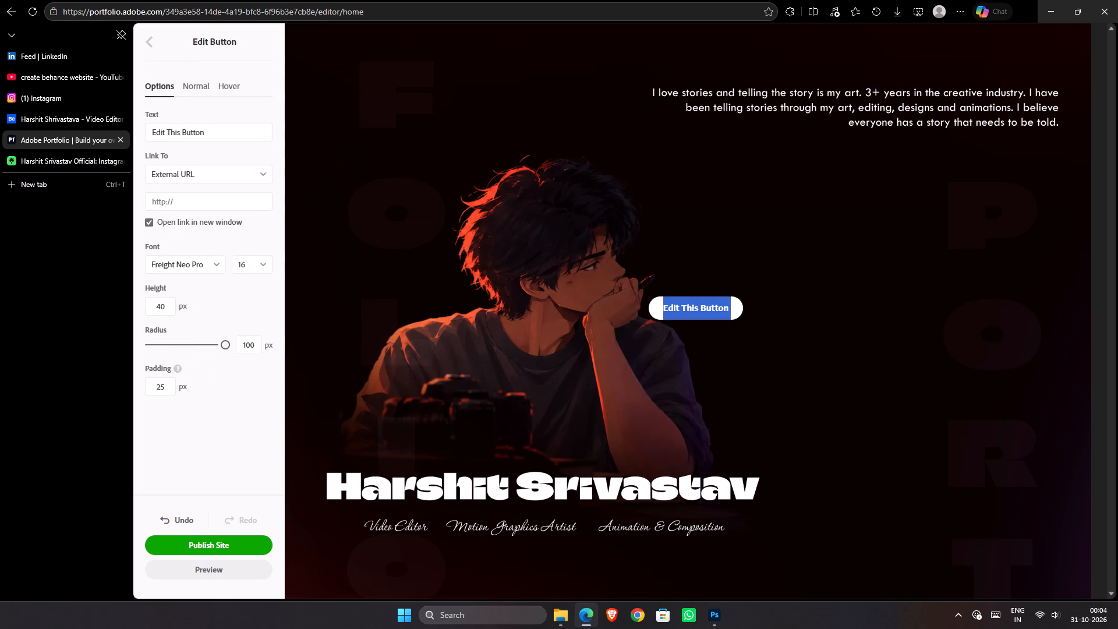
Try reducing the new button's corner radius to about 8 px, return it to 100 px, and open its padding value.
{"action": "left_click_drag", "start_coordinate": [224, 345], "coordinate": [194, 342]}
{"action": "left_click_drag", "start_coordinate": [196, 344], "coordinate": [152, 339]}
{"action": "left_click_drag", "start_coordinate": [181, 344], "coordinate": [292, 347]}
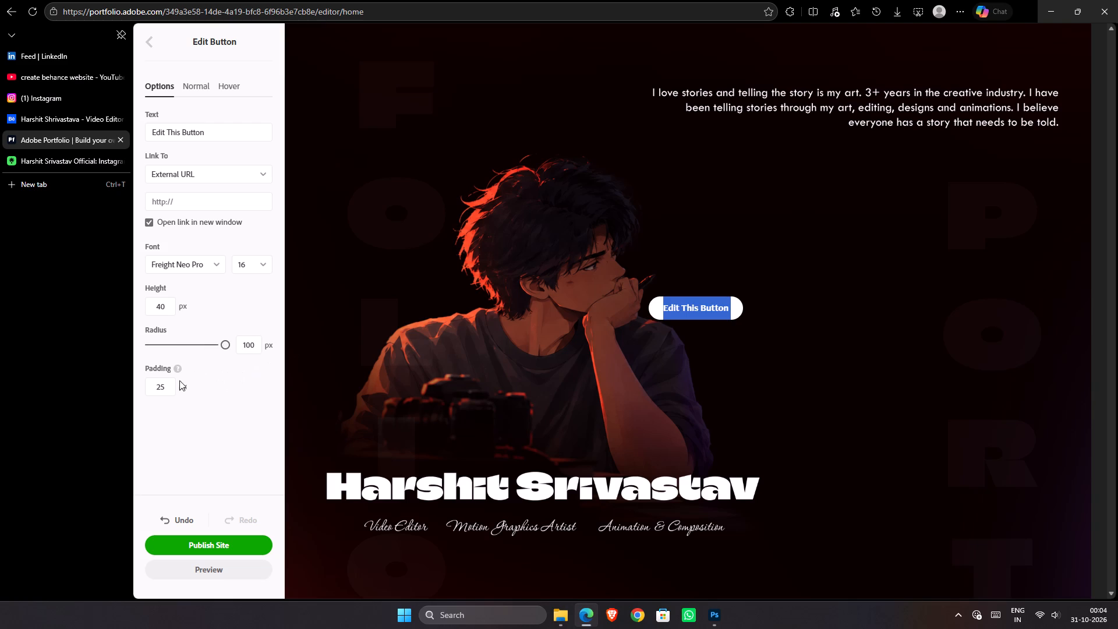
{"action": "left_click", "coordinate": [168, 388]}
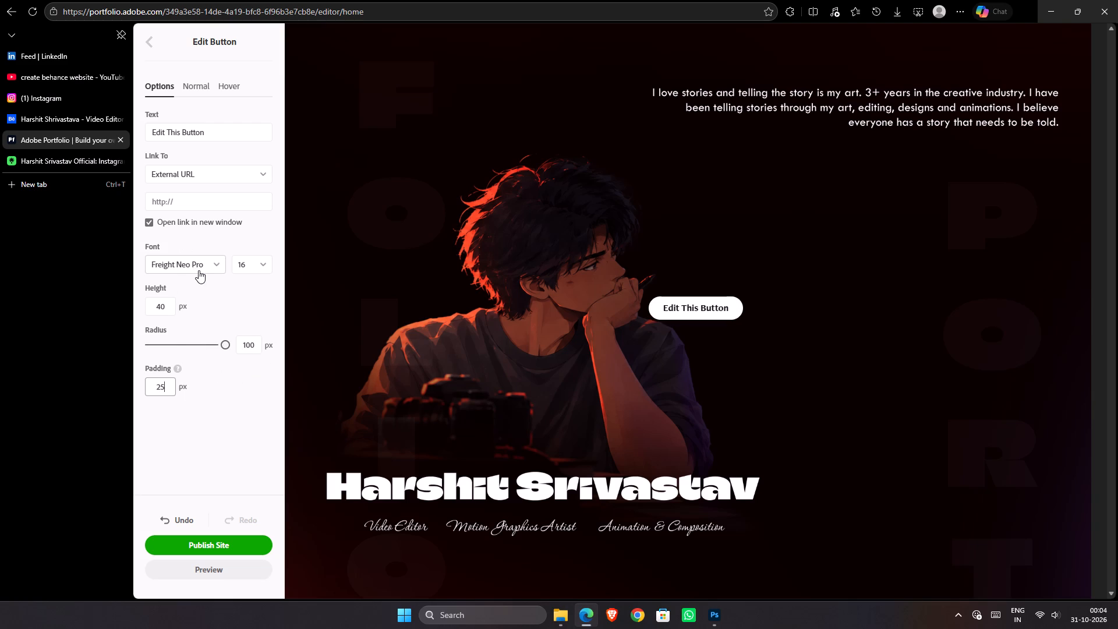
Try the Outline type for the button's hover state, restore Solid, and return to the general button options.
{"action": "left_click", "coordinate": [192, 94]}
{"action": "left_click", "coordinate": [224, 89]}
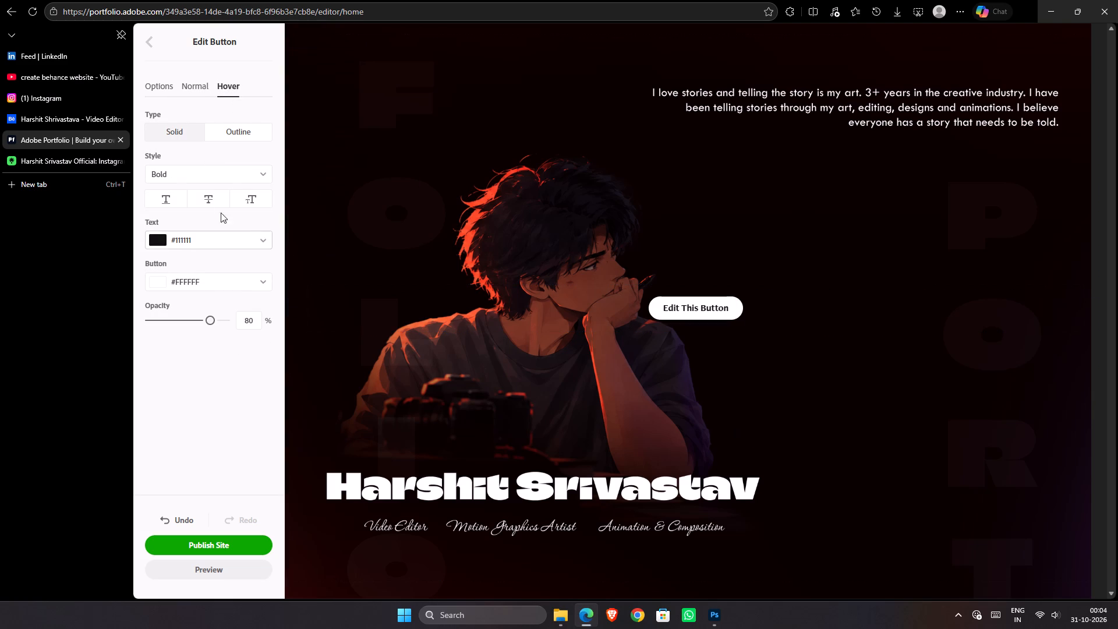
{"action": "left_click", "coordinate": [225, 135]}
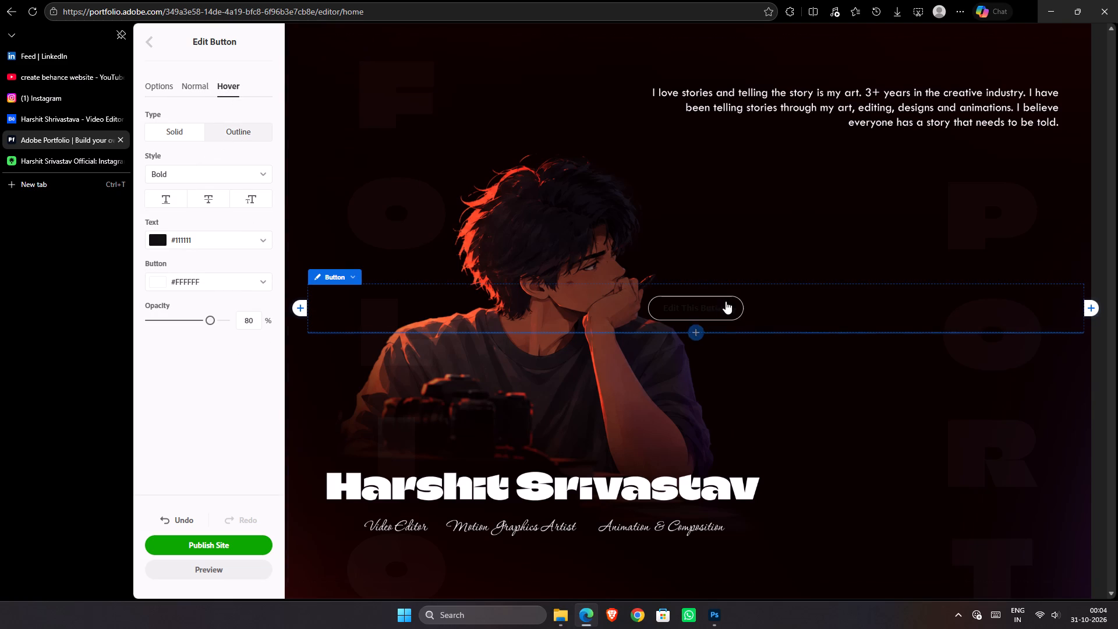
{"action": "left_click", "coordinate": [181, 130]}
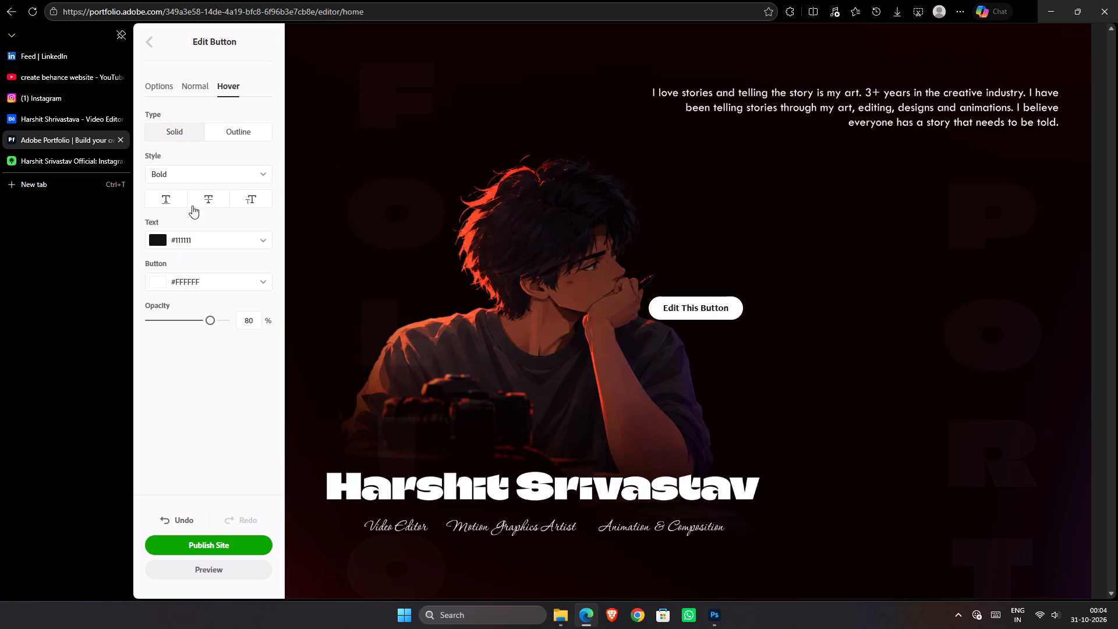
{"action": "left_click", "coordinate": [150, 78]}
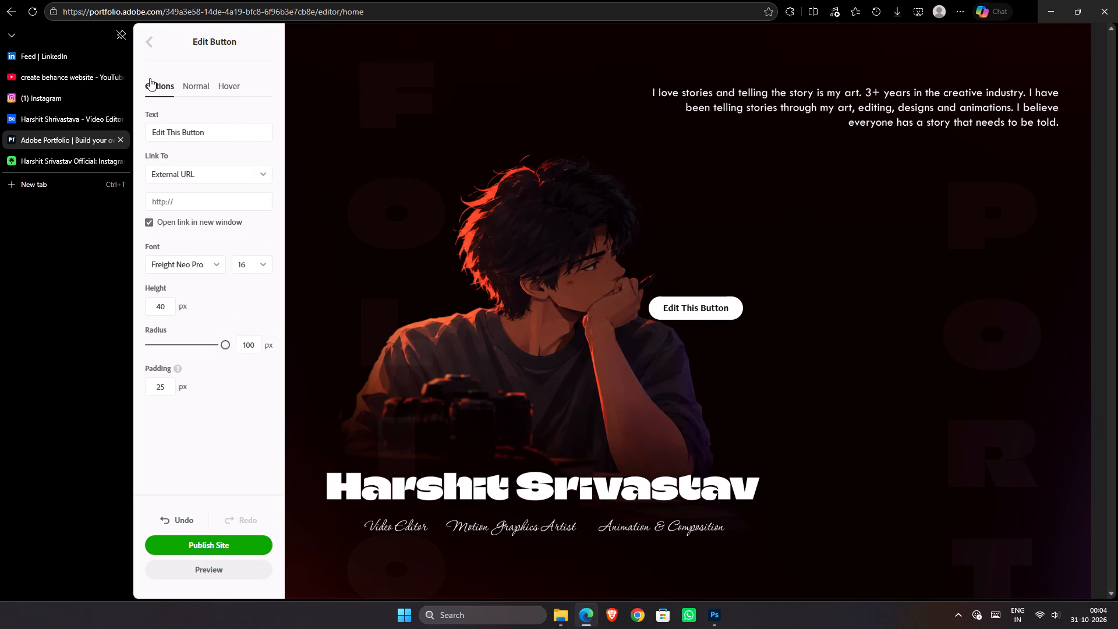
Leave the button settings and check the list of site-wide media content styles.
{"action": "left_click", "coordinate": [148, 40]}
{"action": "left_click", "coordinate": [185, 245]}
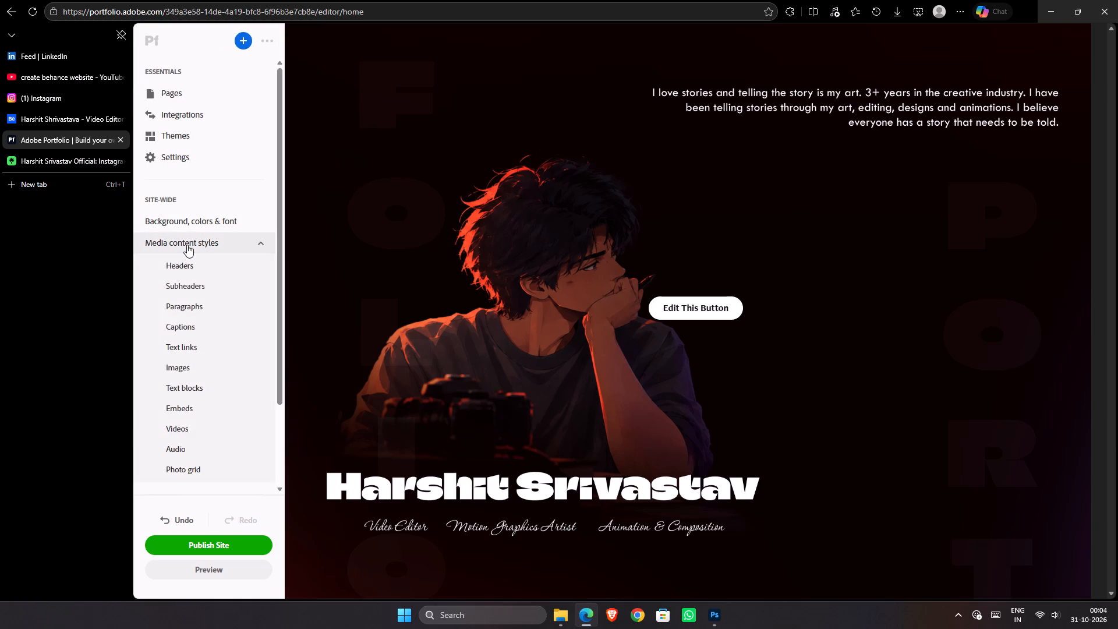
{"action": "left_click", "coordinate": [187, 245]}
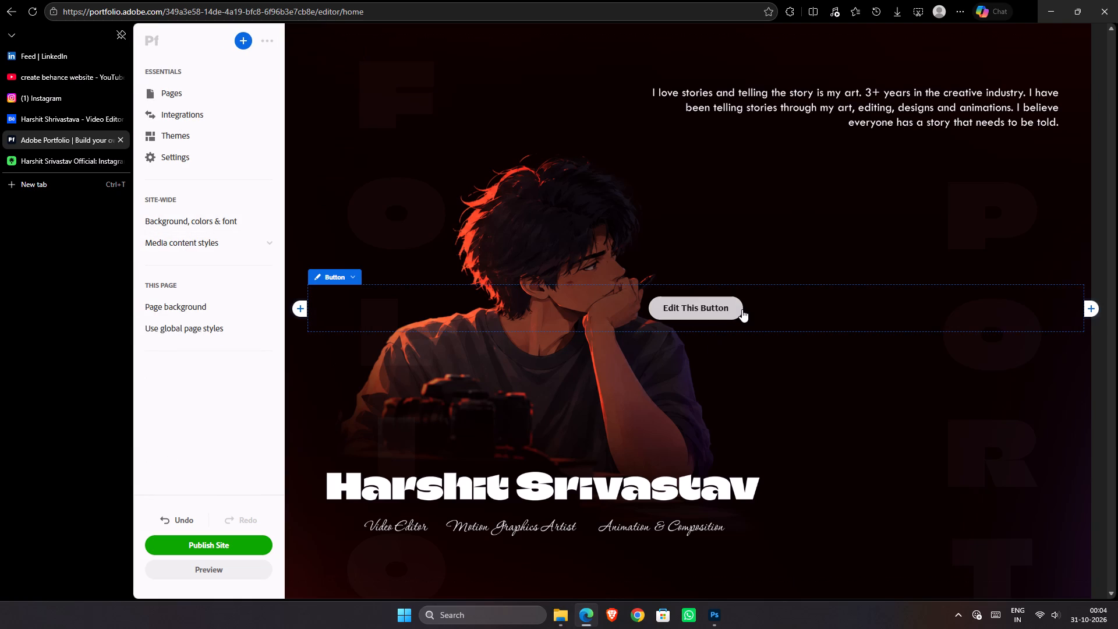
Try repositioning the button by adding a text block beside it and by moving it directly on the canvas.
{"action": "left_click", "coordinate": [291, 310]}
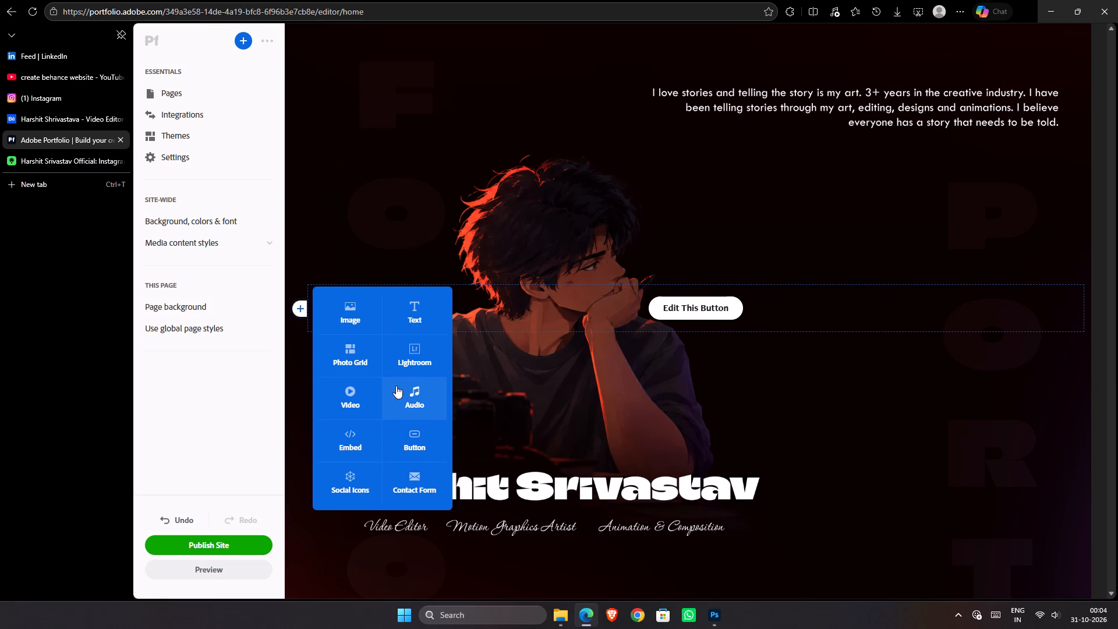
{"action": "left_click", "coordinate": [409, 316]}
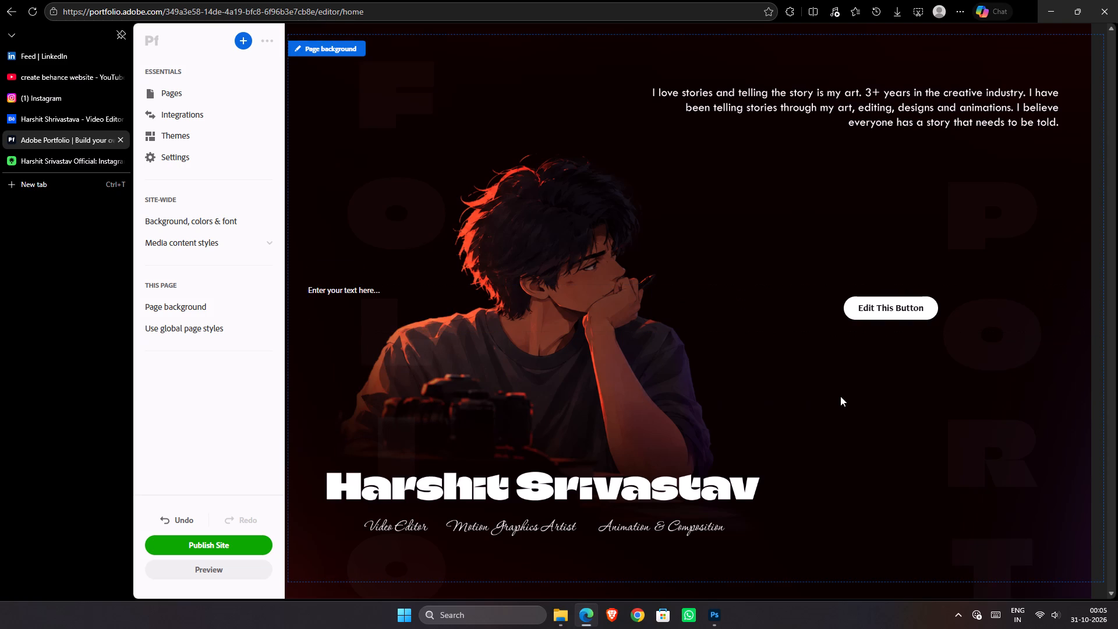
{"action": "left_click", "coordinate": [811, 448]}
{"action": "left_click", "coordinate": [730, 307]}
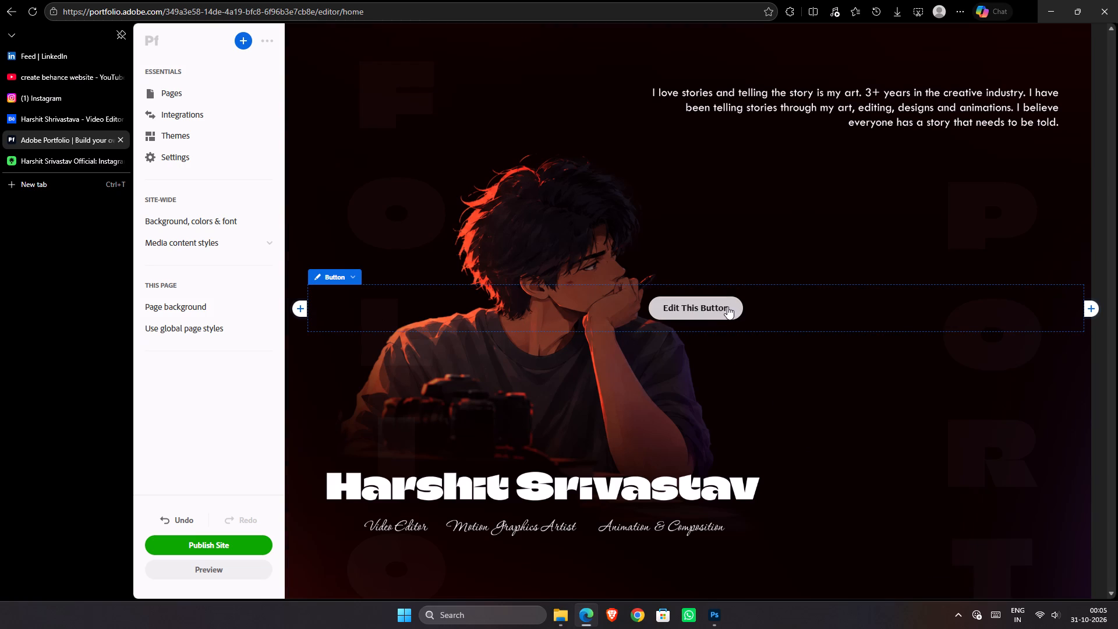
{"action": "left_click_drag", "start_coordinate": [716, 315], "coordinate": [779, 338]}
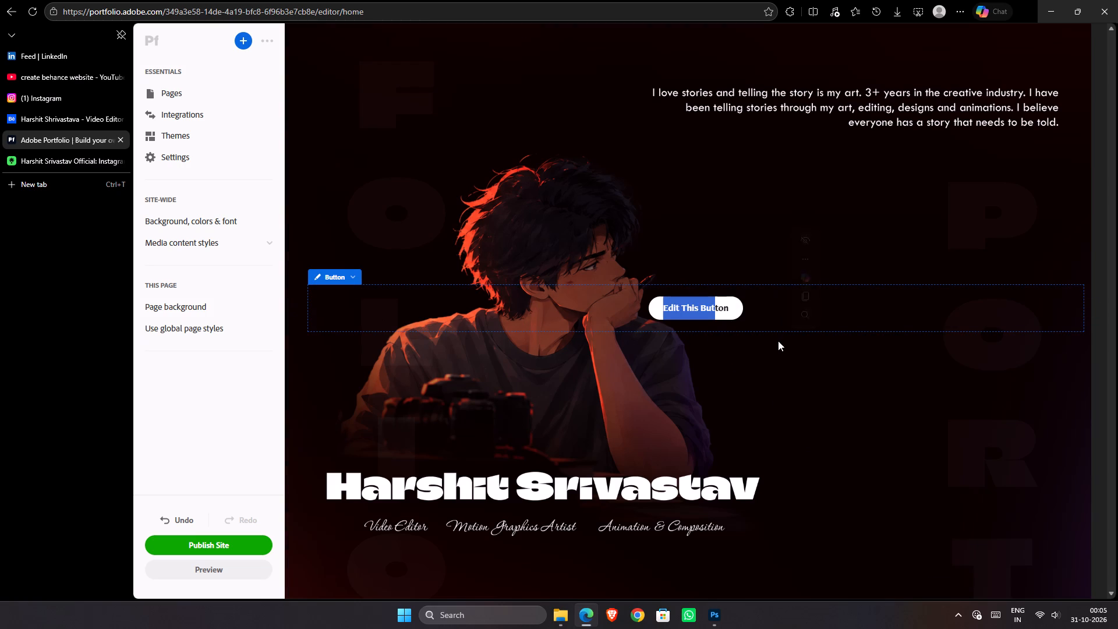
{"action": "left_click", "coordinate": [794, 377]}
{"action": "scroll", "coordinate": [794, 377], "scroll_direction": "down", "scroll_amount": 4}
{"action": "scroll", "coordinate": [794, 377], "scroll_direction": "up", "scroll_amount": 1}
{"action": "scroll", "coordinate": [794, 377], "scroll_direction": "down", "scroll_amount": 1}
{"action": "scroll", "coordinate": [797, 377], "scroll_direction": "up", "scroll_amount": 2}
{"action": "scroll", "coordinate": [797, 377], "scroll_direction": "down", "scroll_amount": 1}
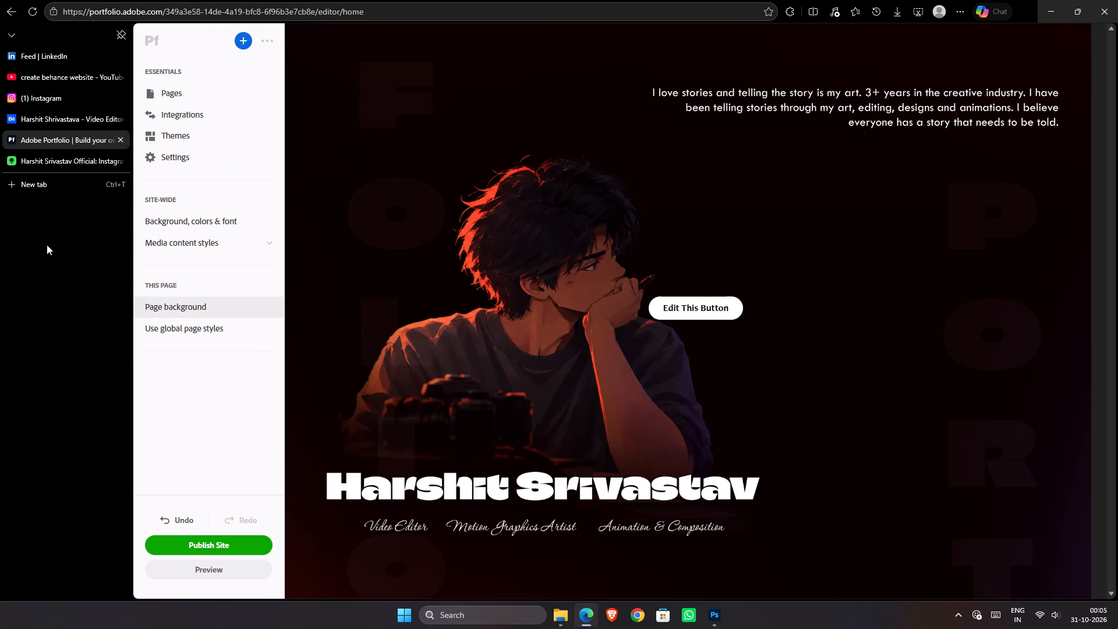
Search the web for "framer ai" in a new browser tab and open Framer's official AI page from the results.
{"action": "left_click", "coordinate": [61, 179]}
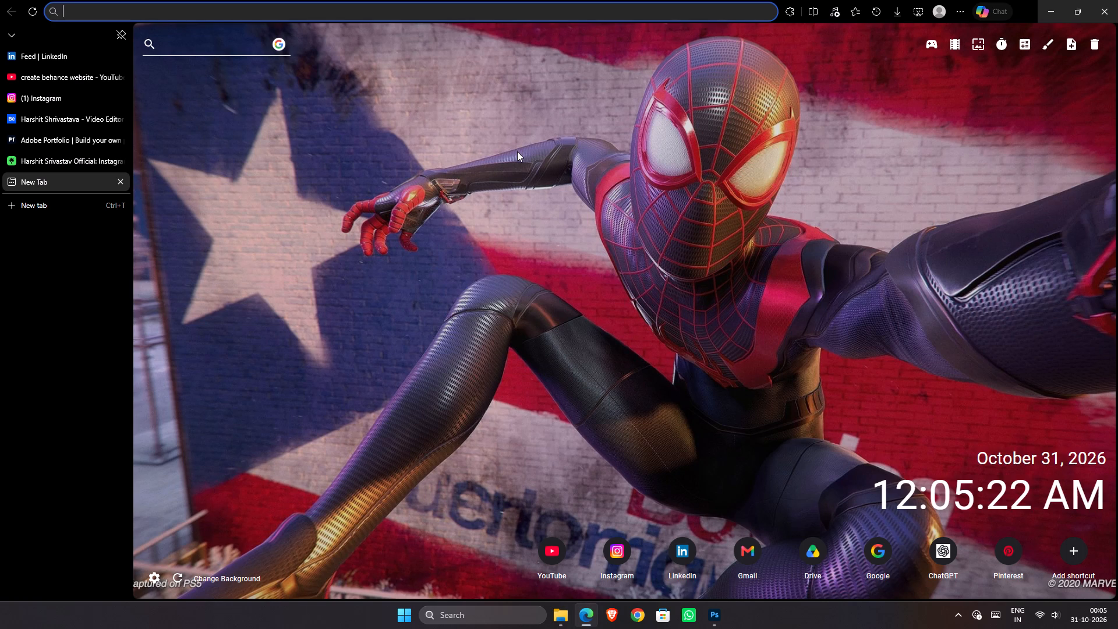
{"action": "type", "text": "fram"}
{"action": "key", "text": "e"}
{"action": "key", "text": "r"}
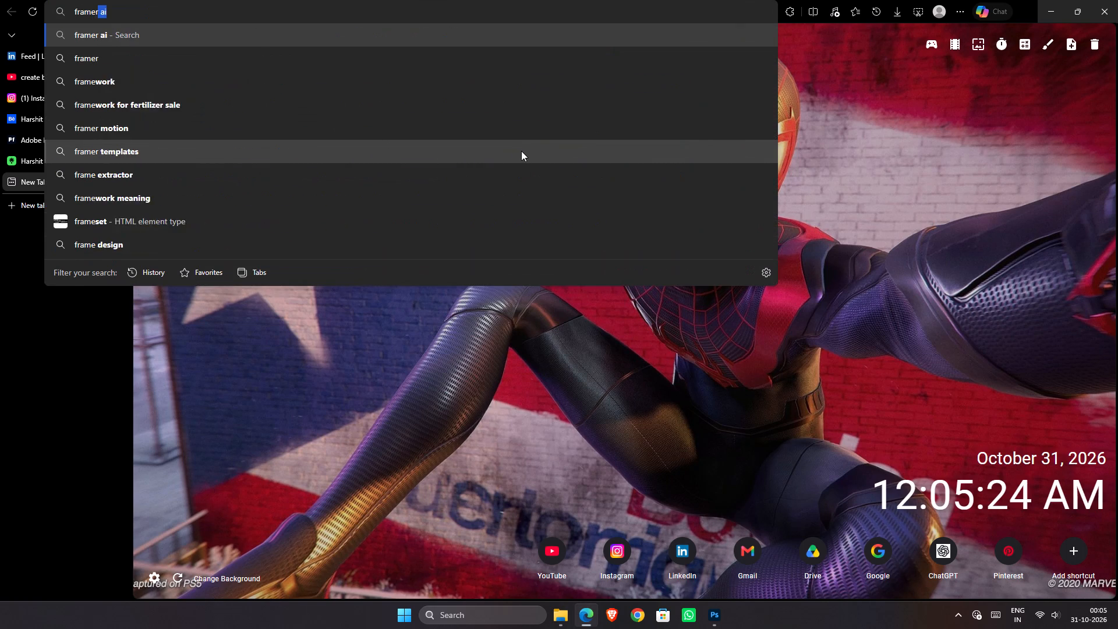
{"action": "left_click", "coordinate": [125, 29]}
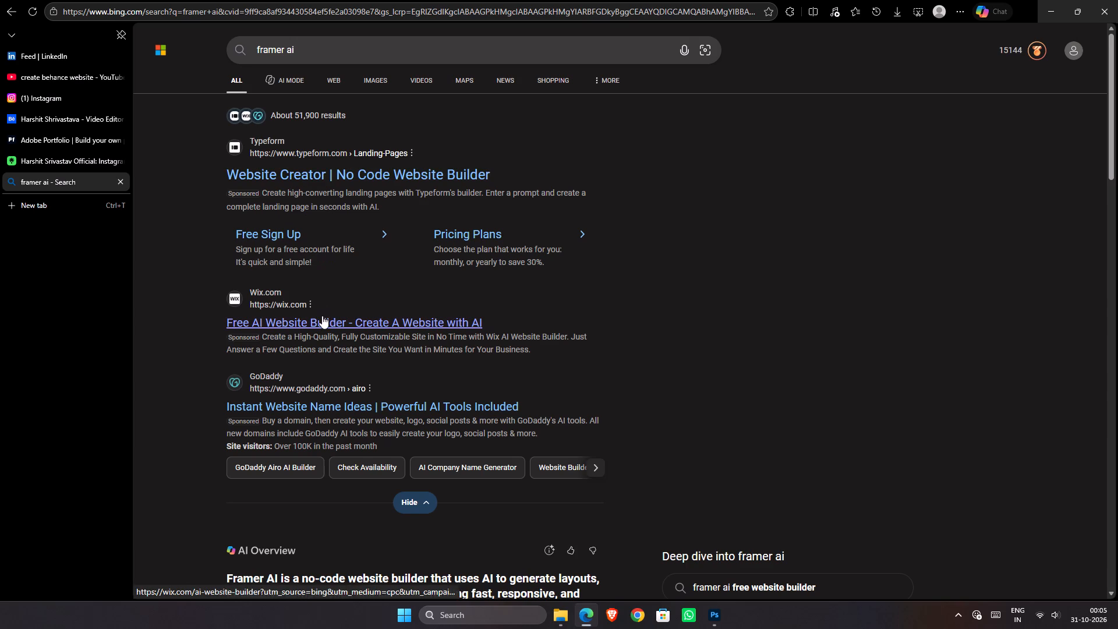
{"action": "scroll", "coordinate": [343, 391], "scroll_direction": "down", "scroll_amount": 3}
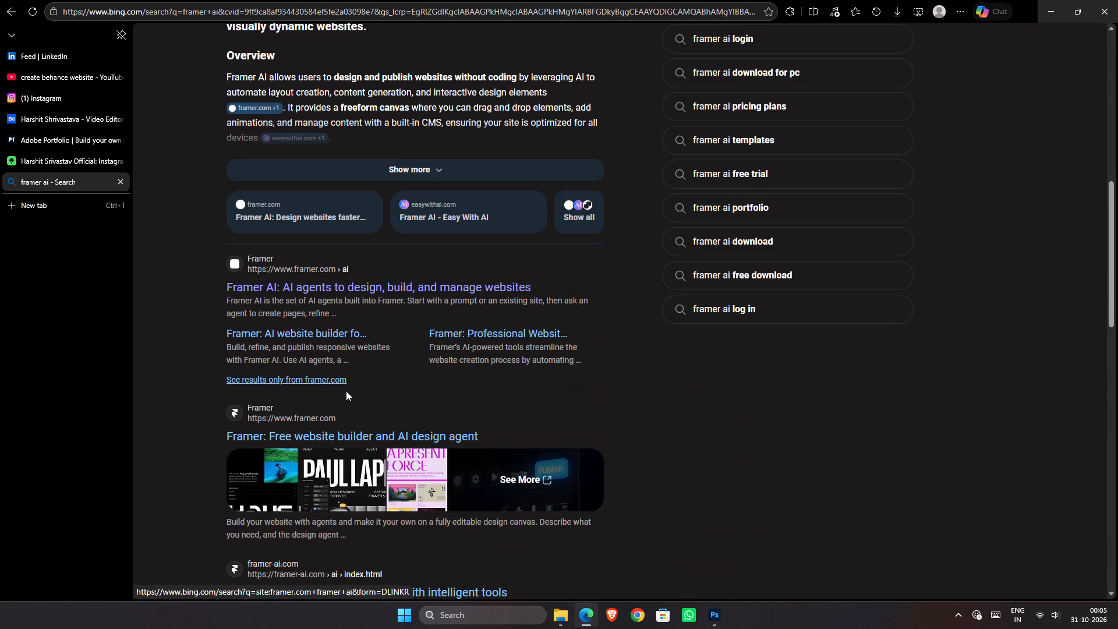
{"action": "left_click", "coordinate": [348, 292]}
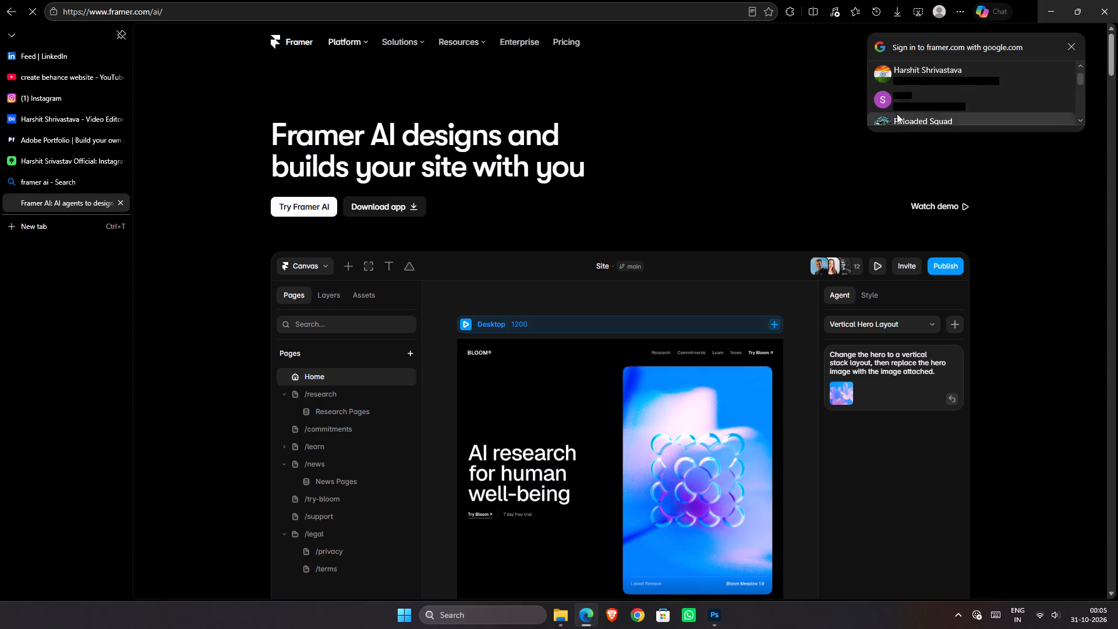
Sign in to Framer with the B Reels Google account.
{"action": "scroll", "coordinate": [897, 114], "scroll_direction": "down", "scroll_amount": 1}
{"action": "left_click", "coordinate": [908, 105]}
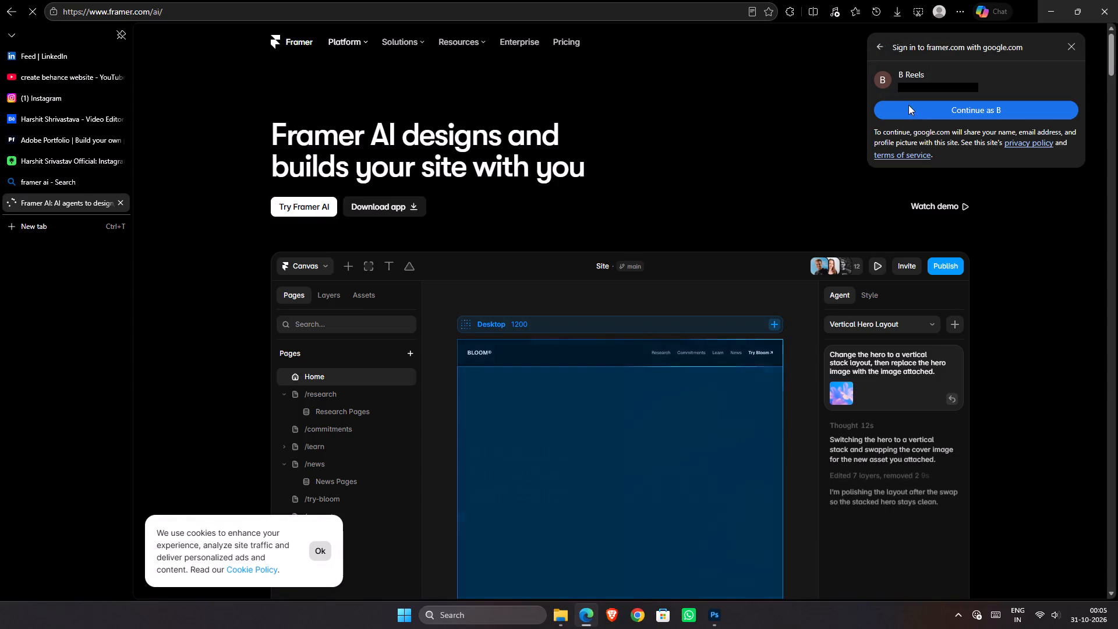
{"action": "left_click", "coordinate": [988, 115]}
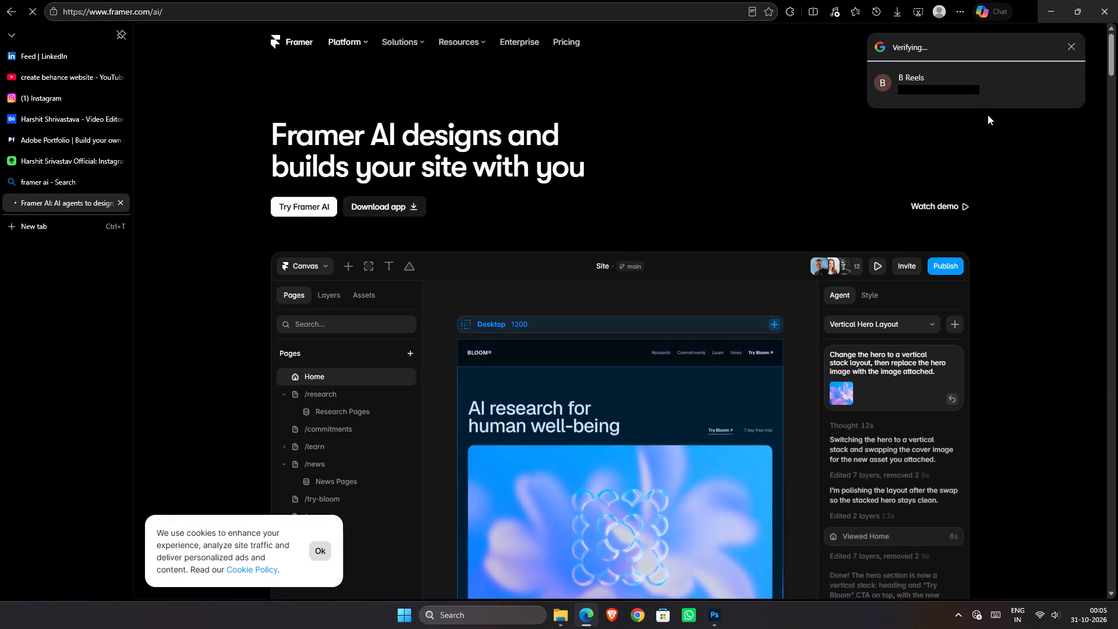